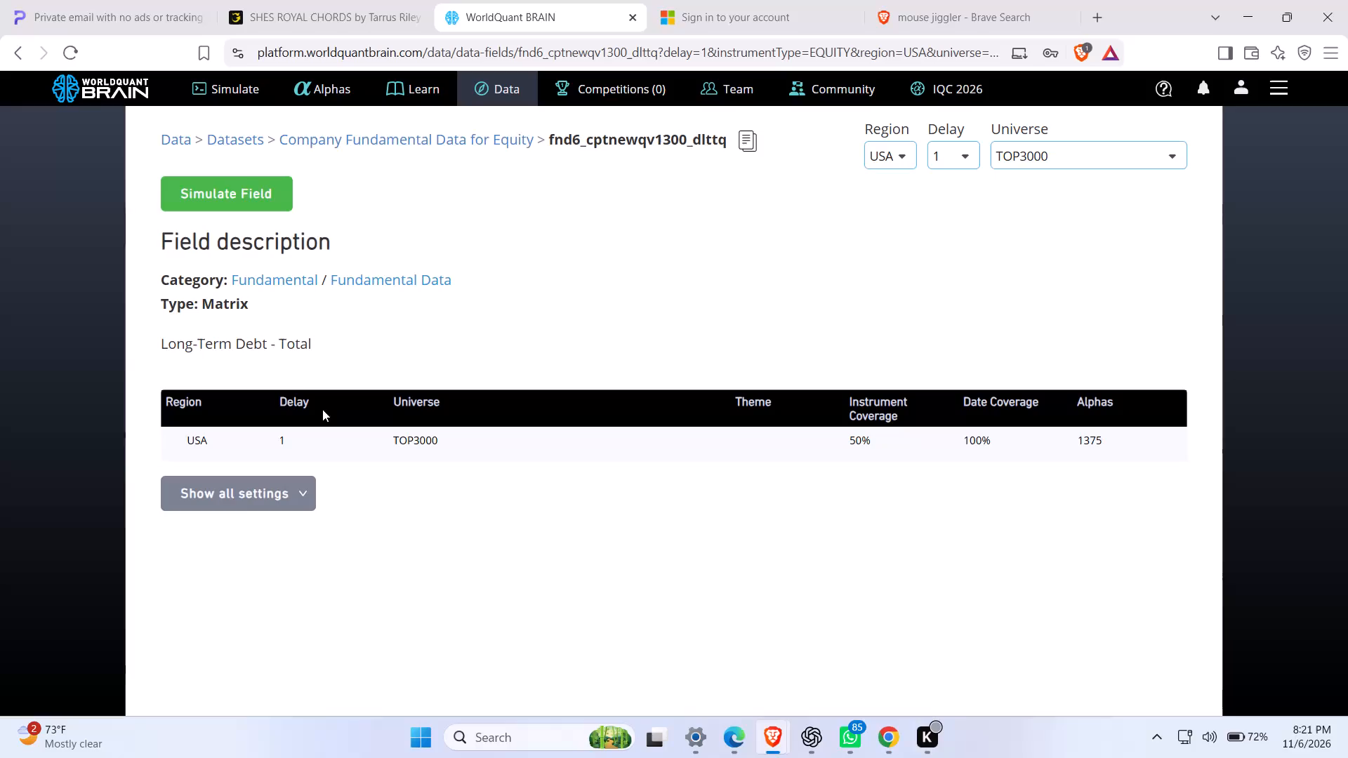
Open the fnd6_cptnewqv1300_dlttq field in a new simulation and run it.
left_click(251, 182)
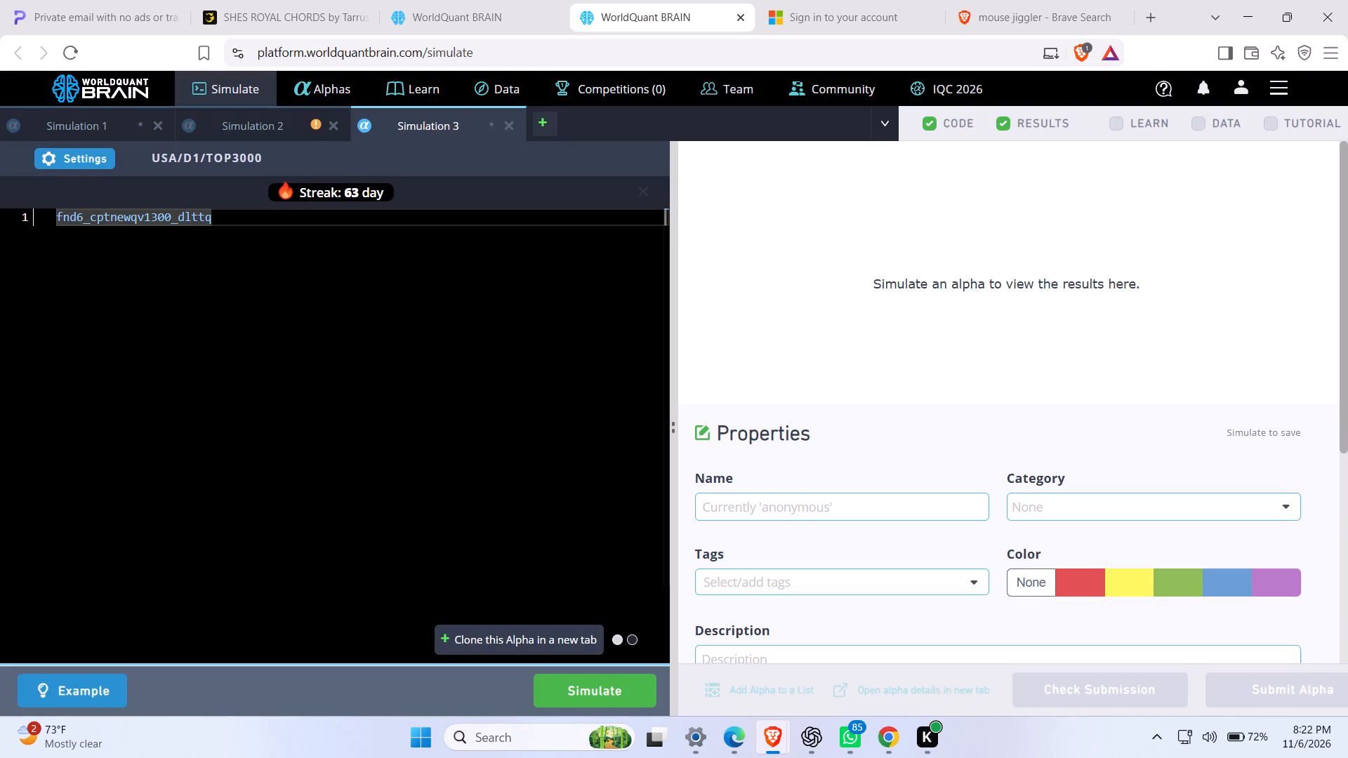
left_click(571, 702)
Return to Simulation 2, reveal its test period, and examine the IS summary, current settings and failed IS test.
left_click(456, 17)
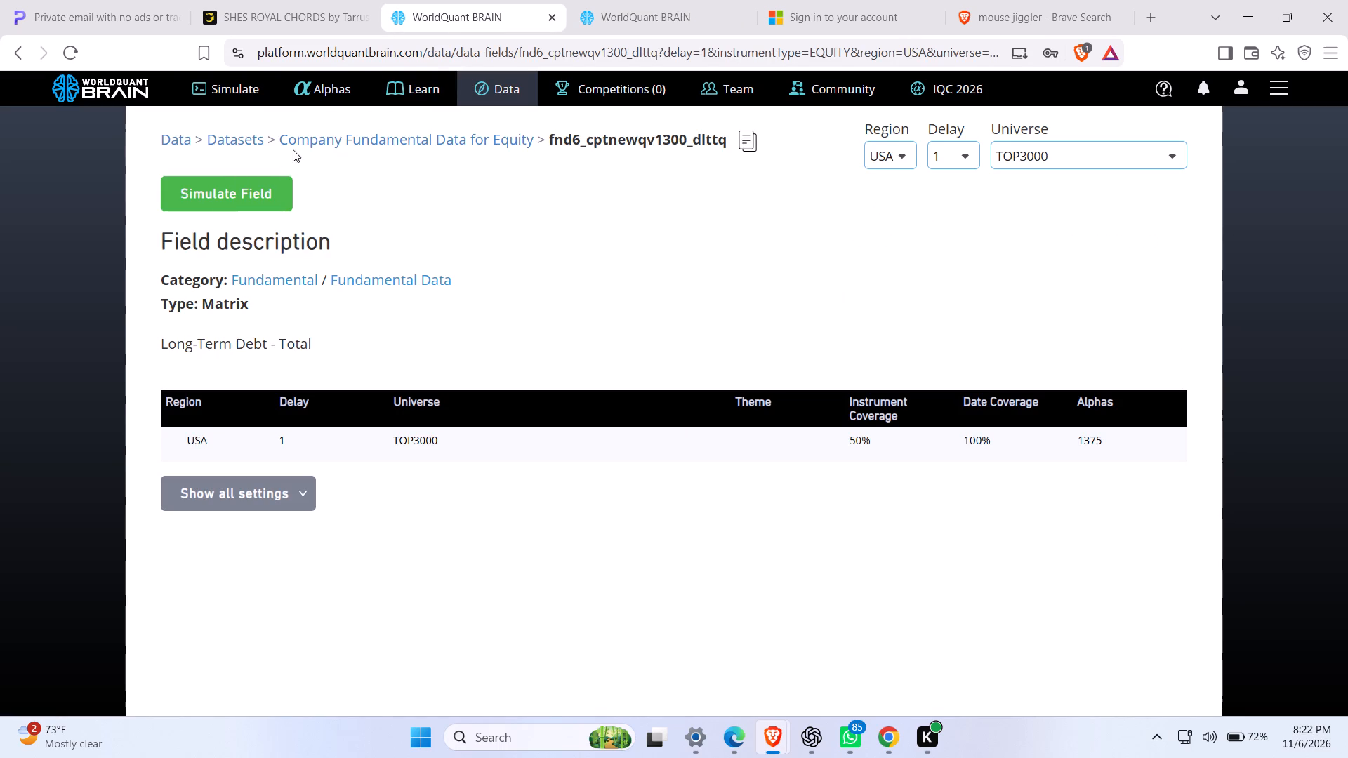
left_click(244, 91)
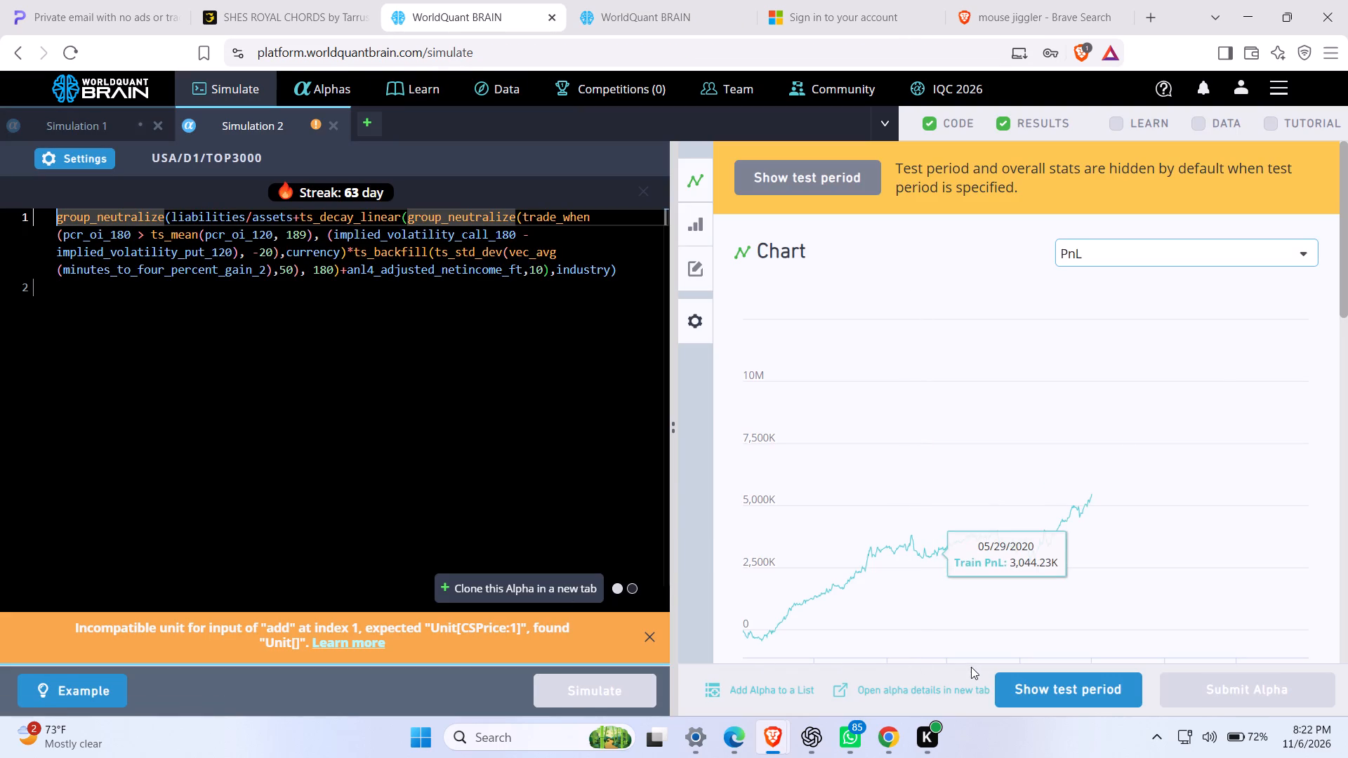
left_click(1014, 701)
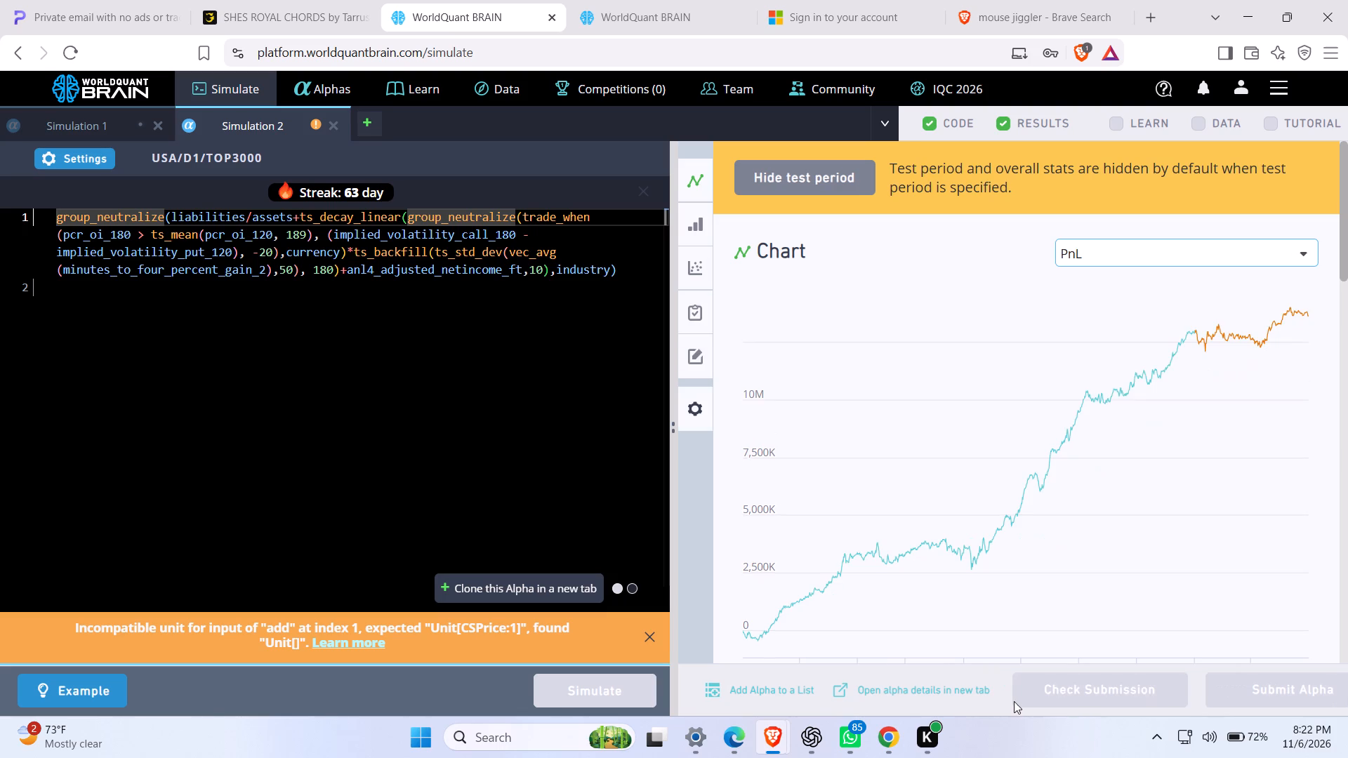
left_click(1347, 512)
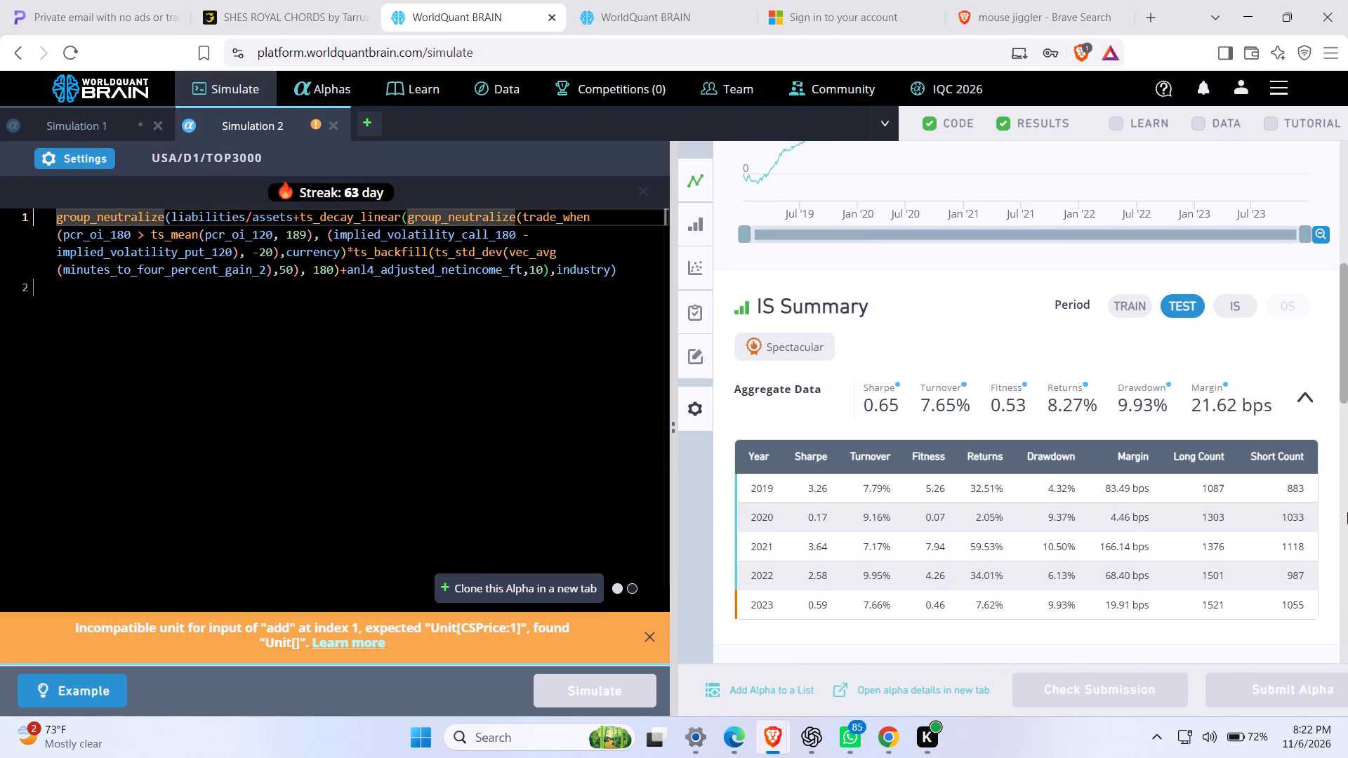
left_click(1347, 512)
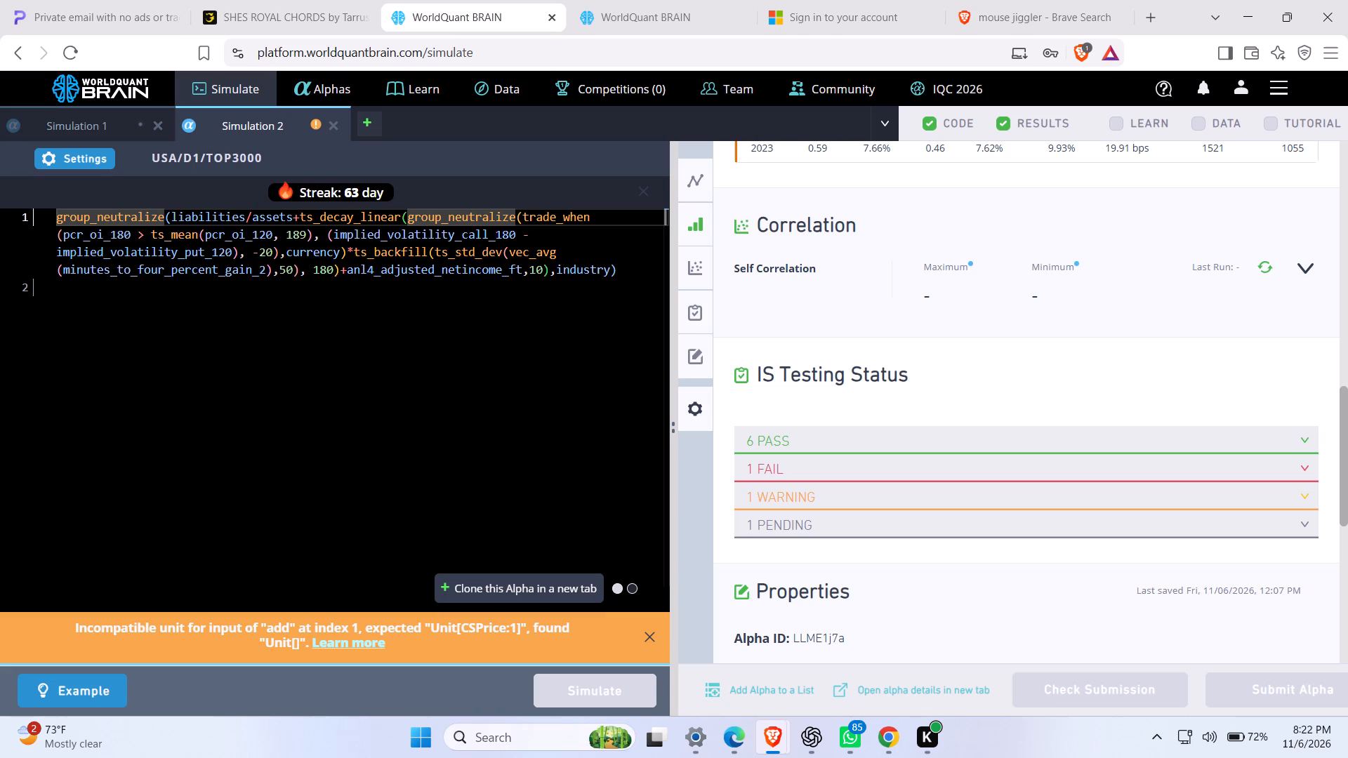
left_click(72, 152)
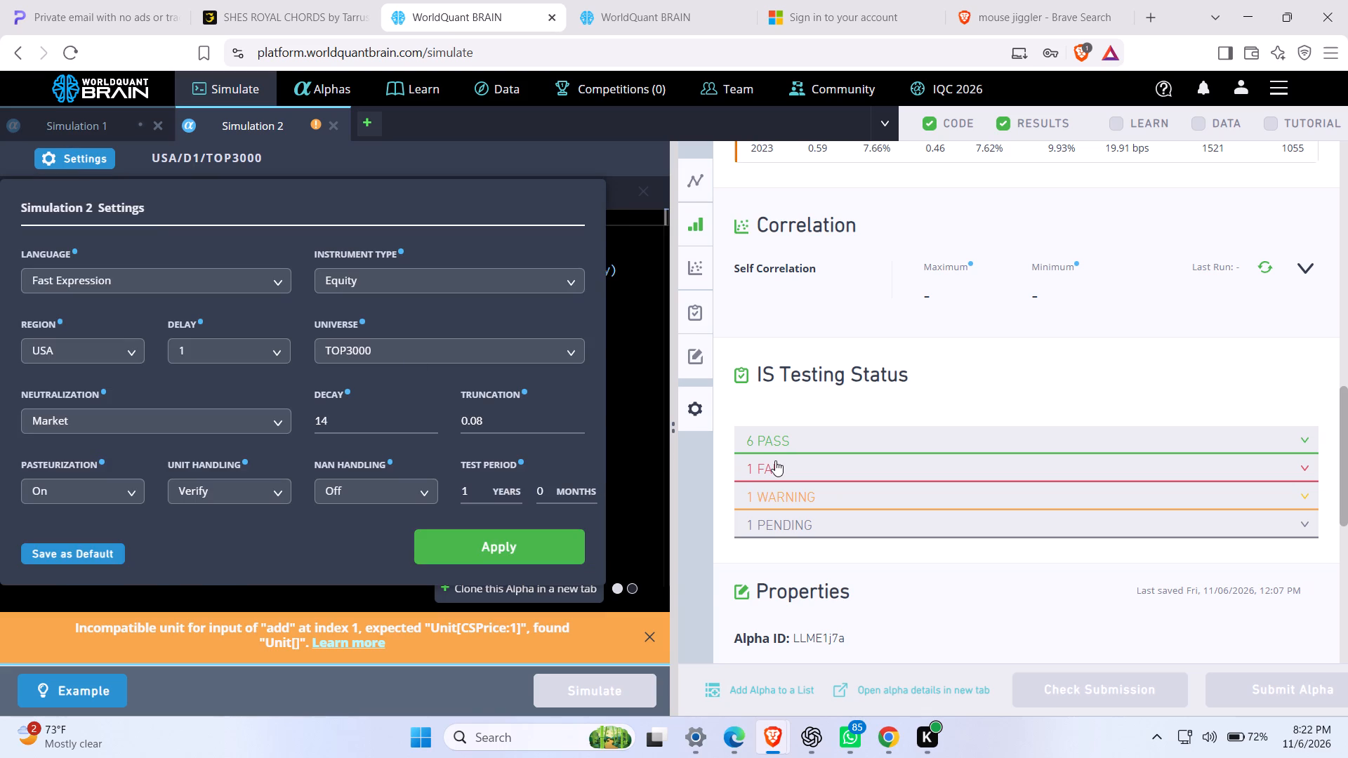
left_click(775, 460)
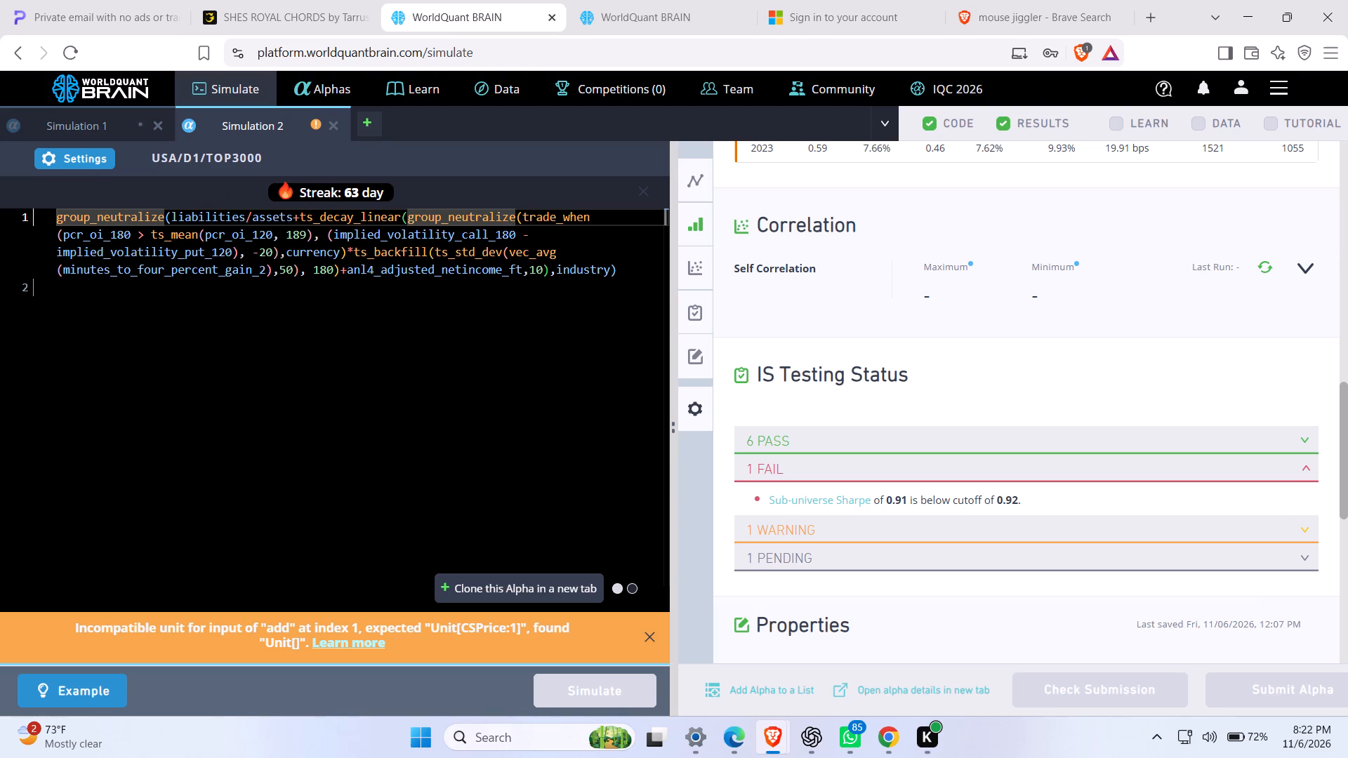
Set Simulation 2's decay to 11, apply the settings and rerun the simulation.
left_click(91, 157)
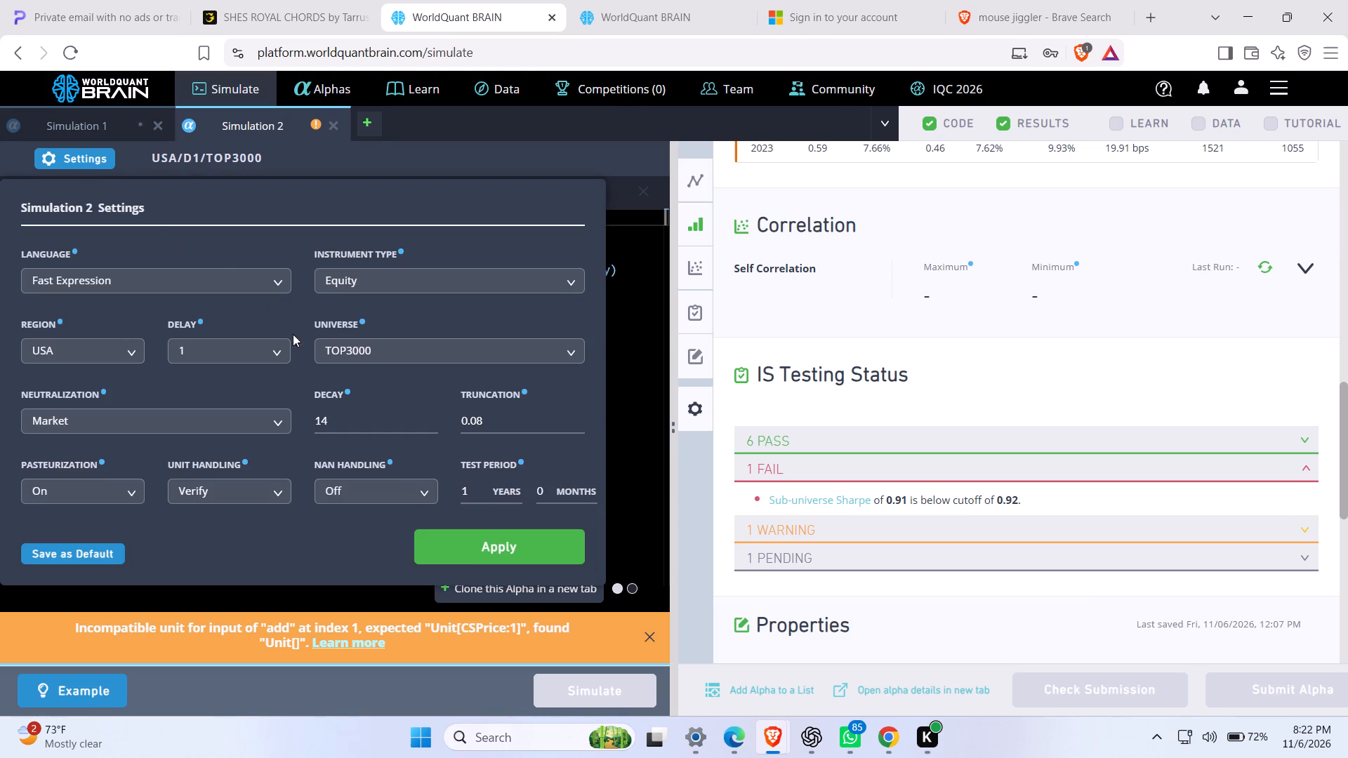
left_click(336, 421)
key("BackSpace")
key("1")
left_click(424, 542)
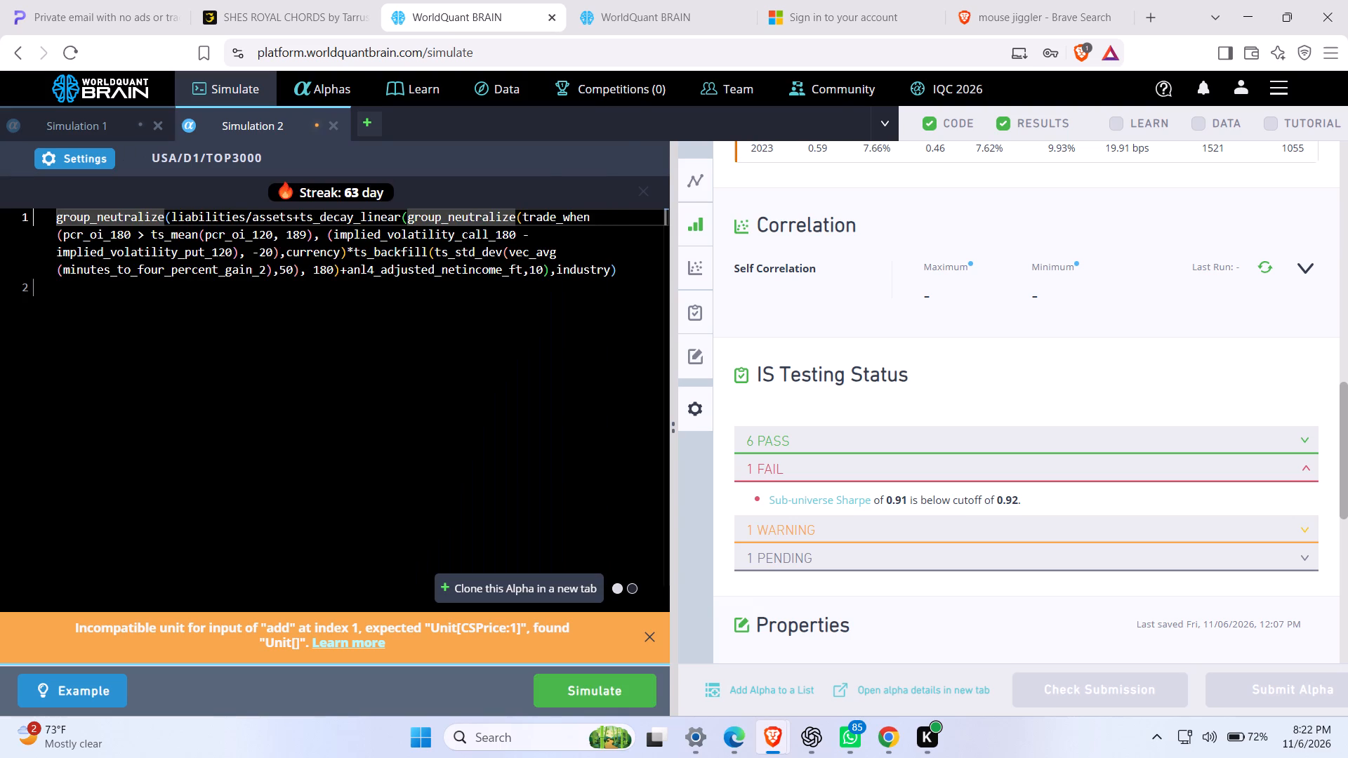
left_click(604, 689)
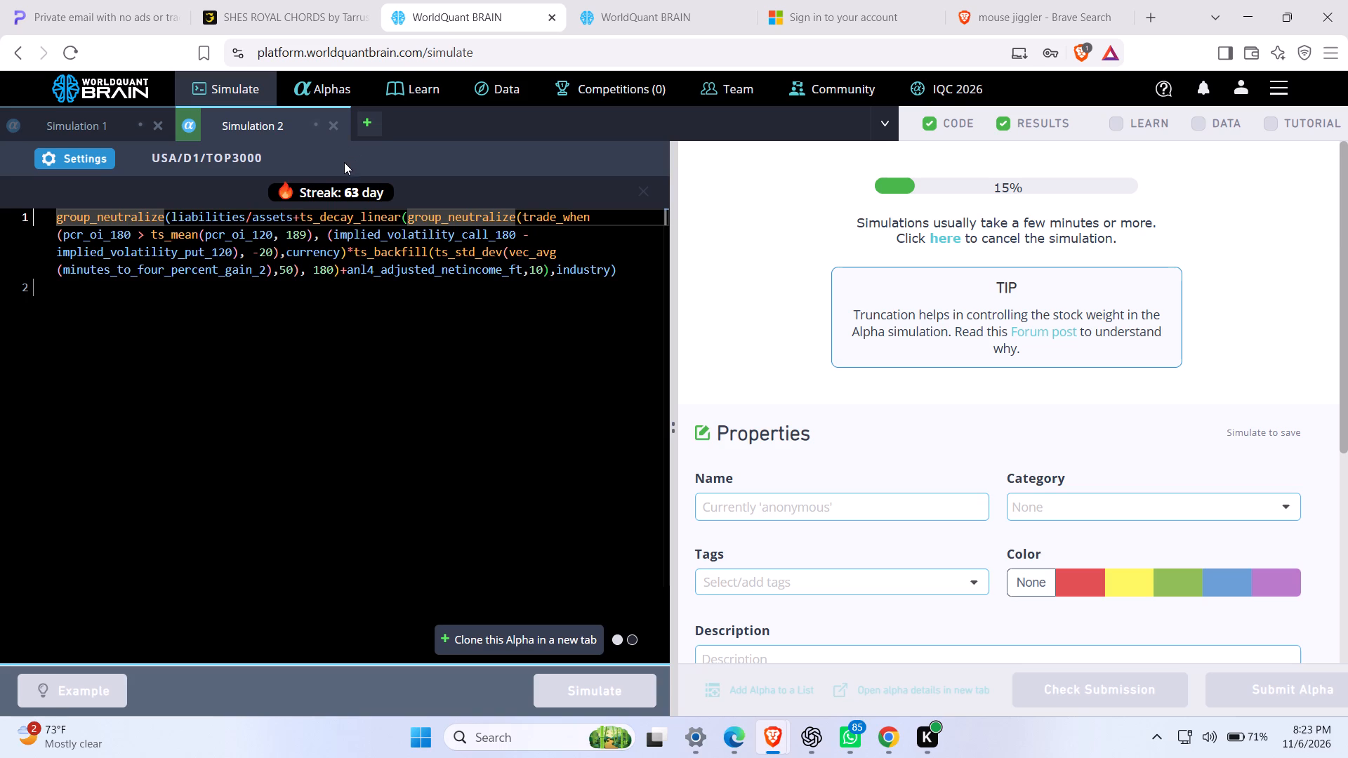
Write the expression and(anl4_adjusted_netincome_ft,15) in a new simulation.
left_click(364, 118)
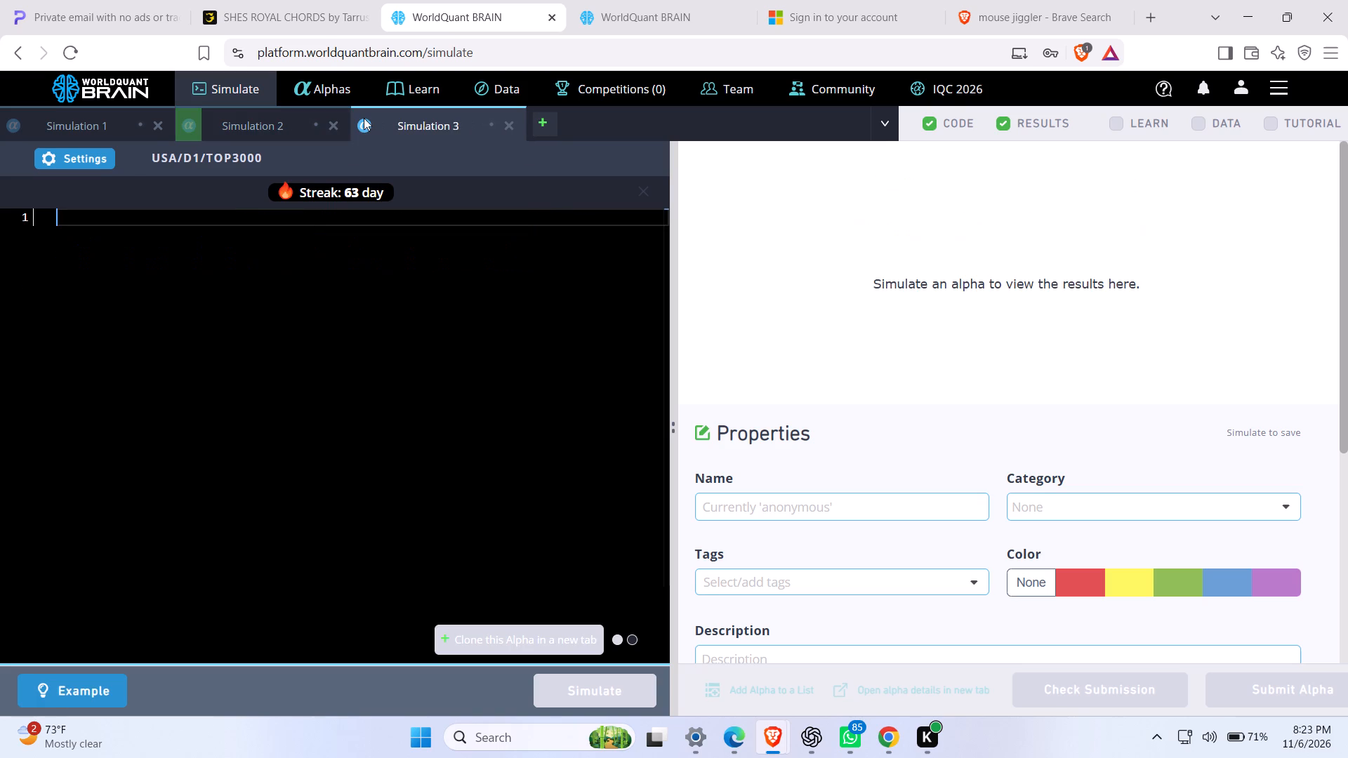
type("an")
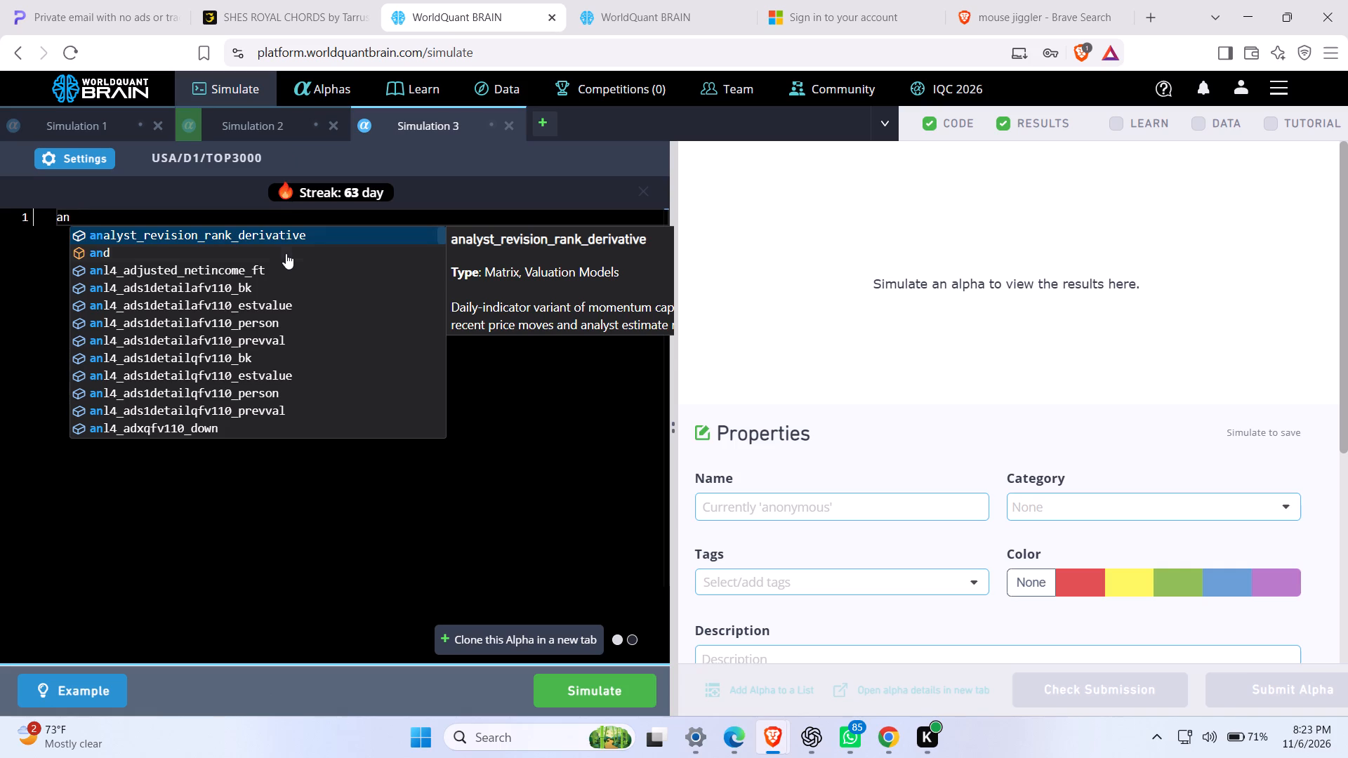
left_click(154, 248)
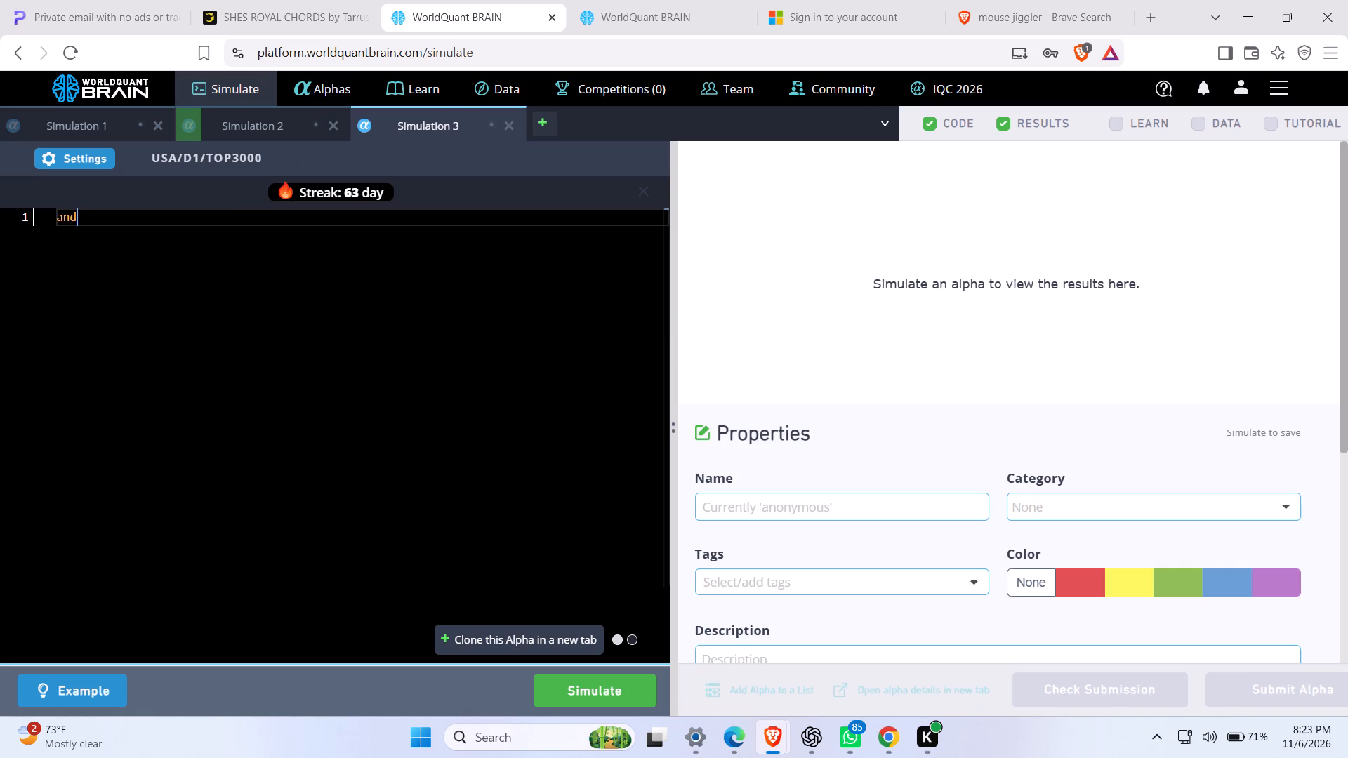
key("shift+parenleft")
type("anl")
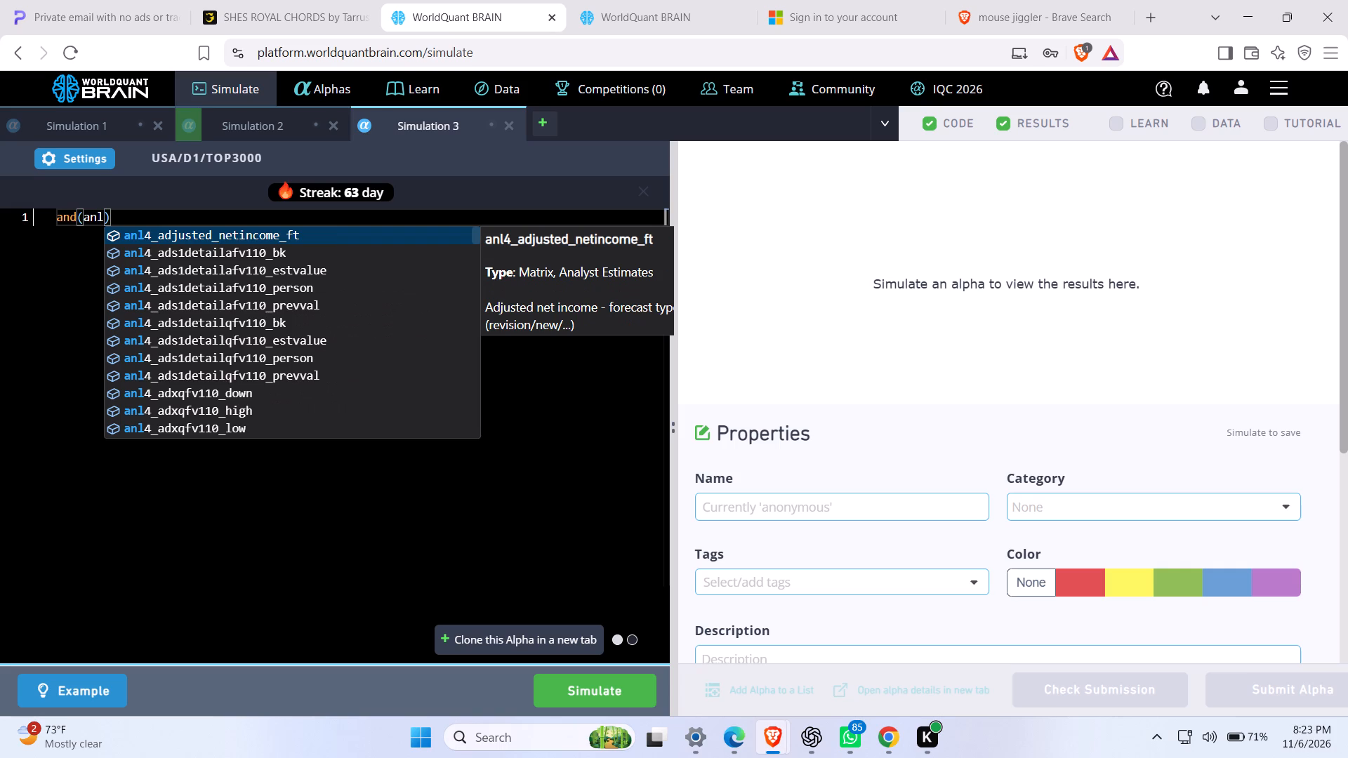
left_click(148, 234)
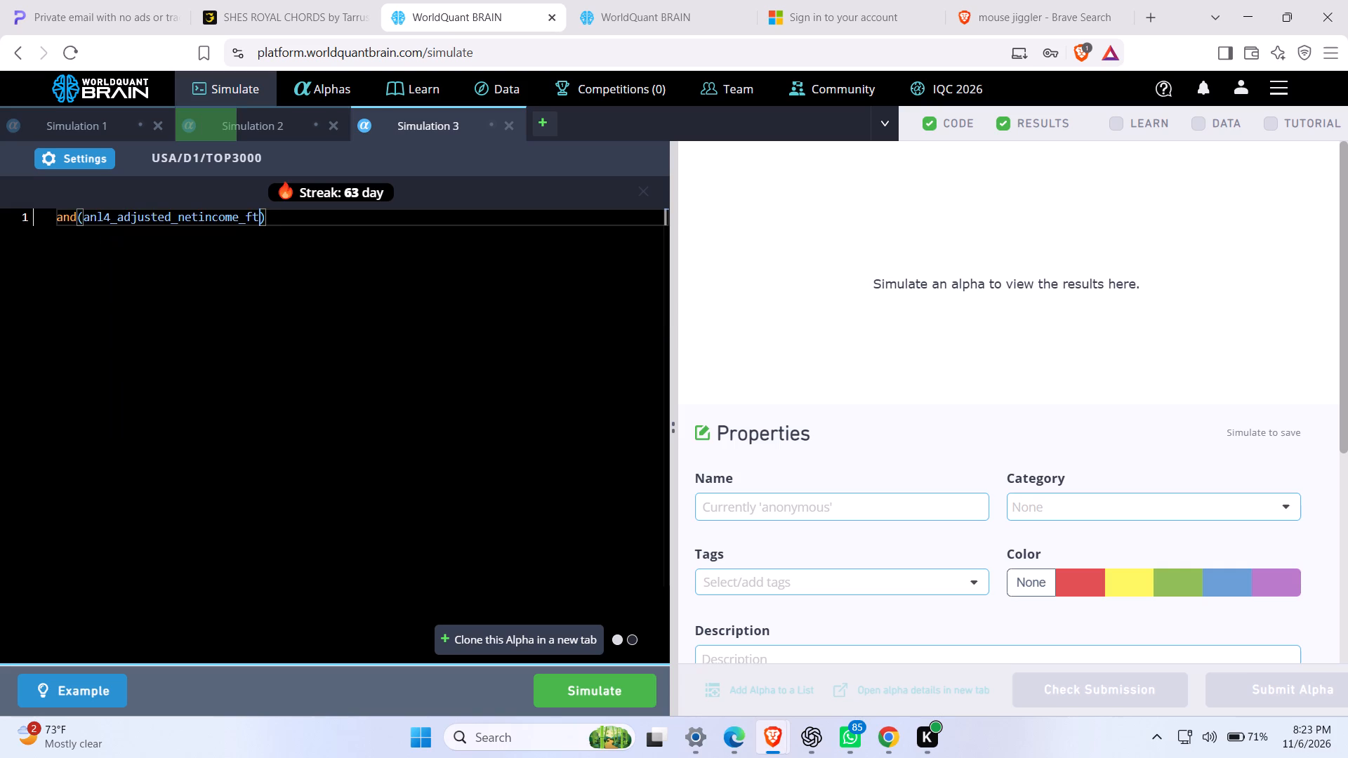
key("comma")
type("15")
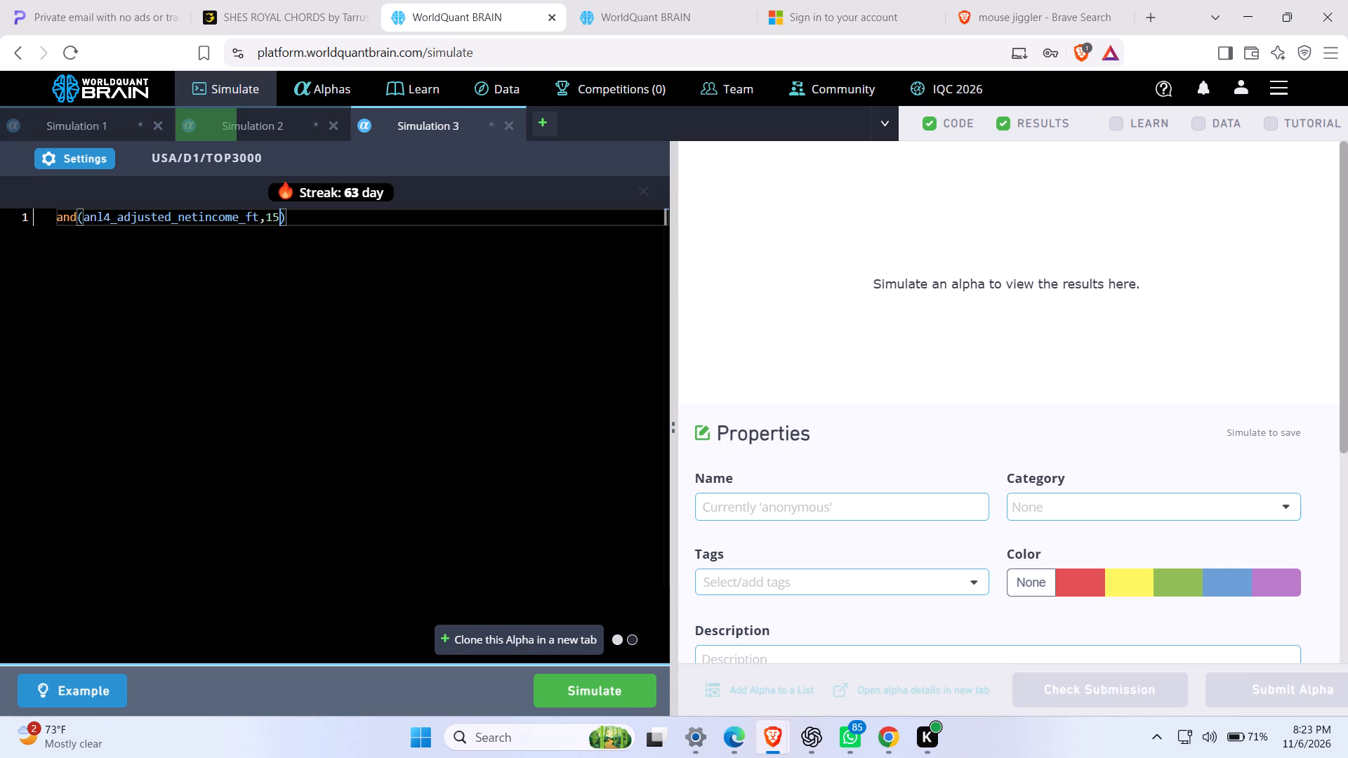
Prepend liabilities_curr+ to the and(...) expression in Simulation 3 and run the simulation.
left_click(59, 215)
key("shift+underscore")
key("BackSpace")
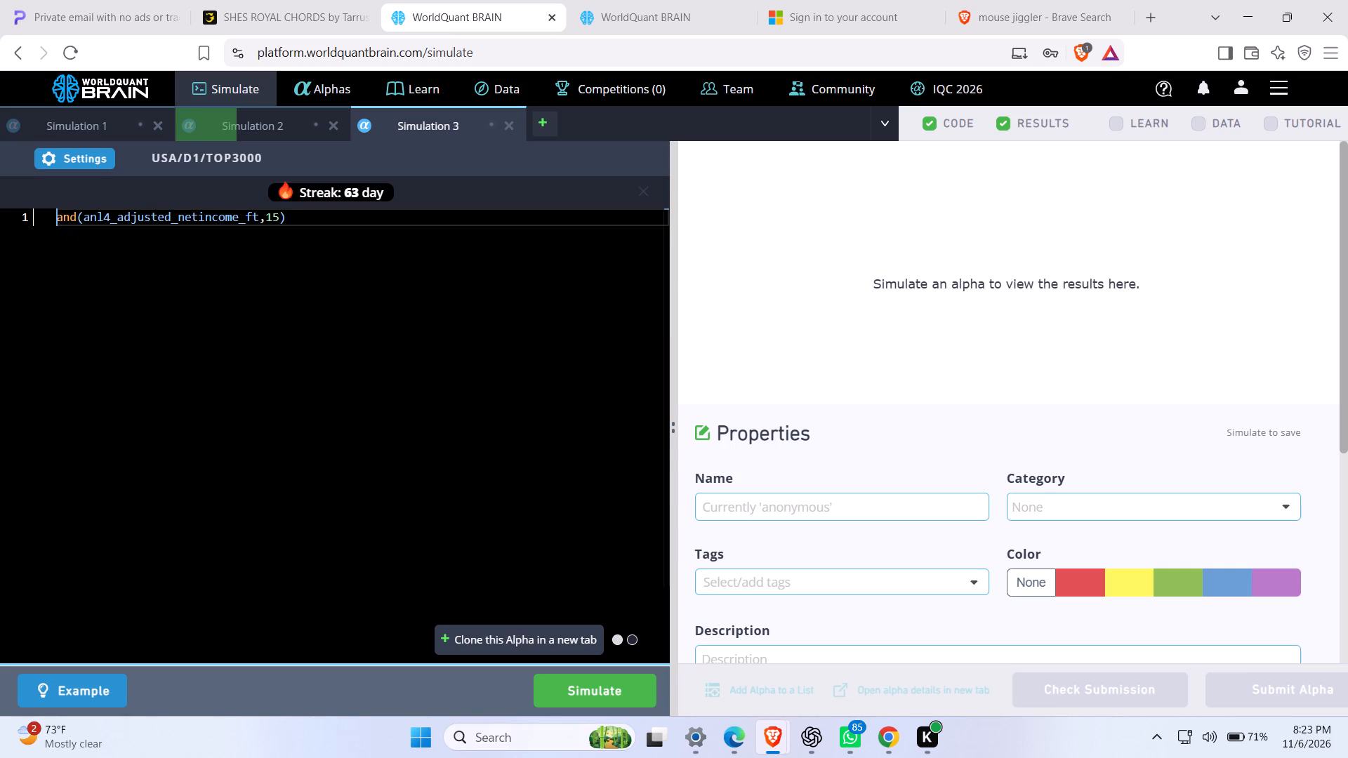
key("shift+plus")
left_click(59, 215)
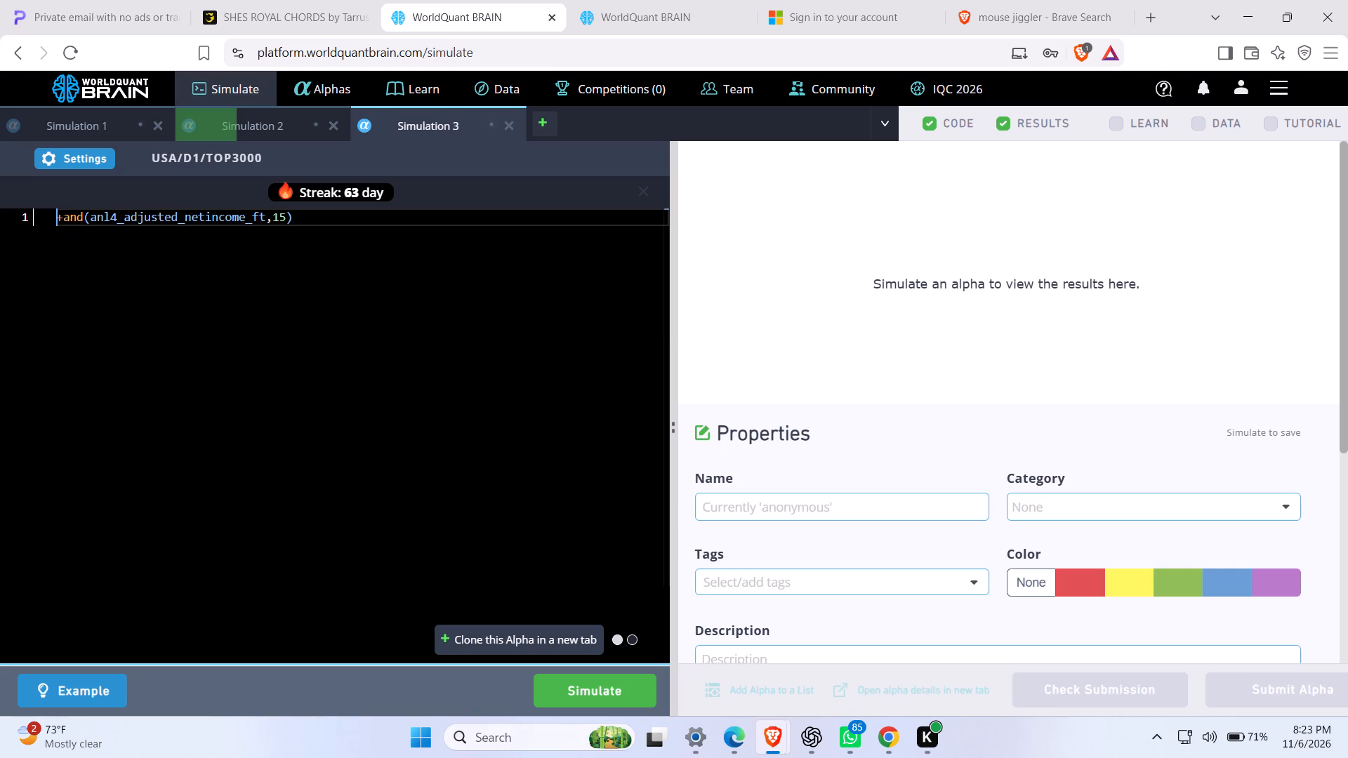
type("li")
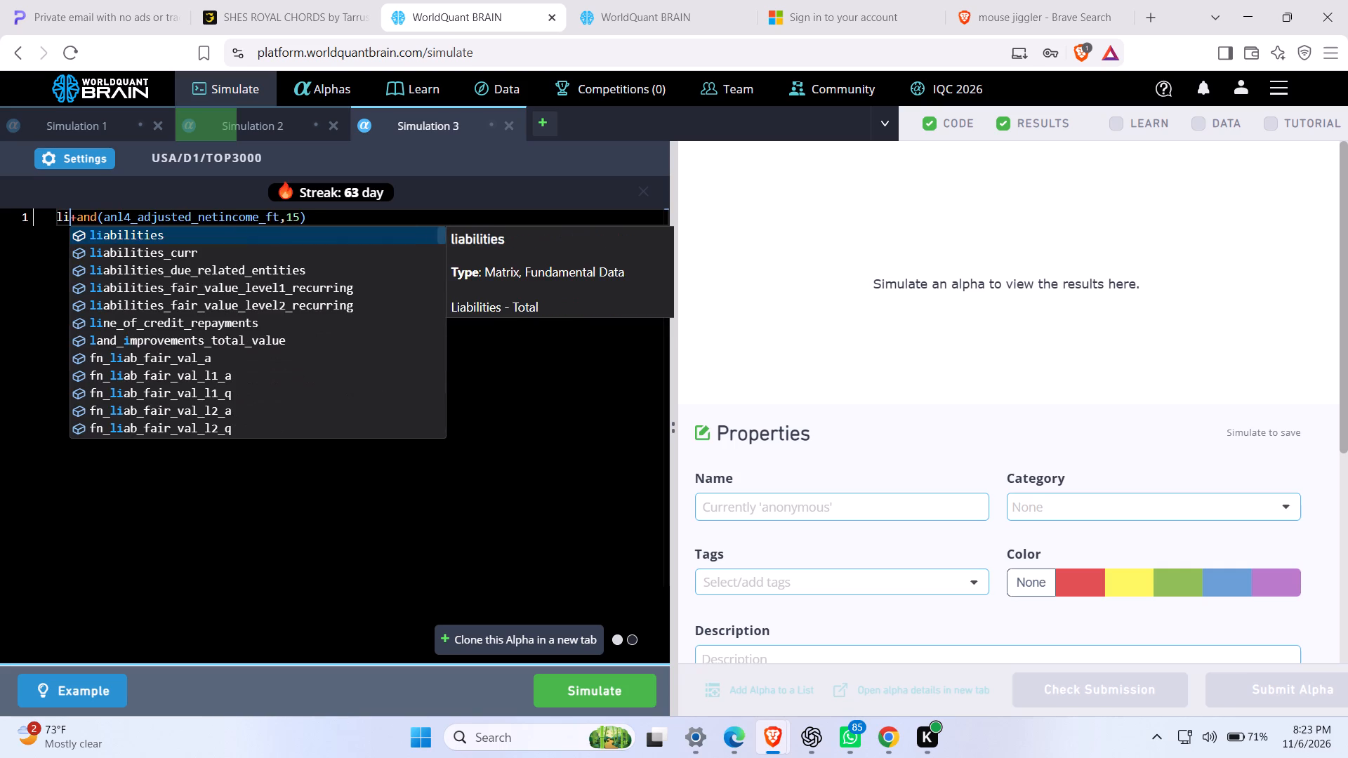
left_click(96, 248)
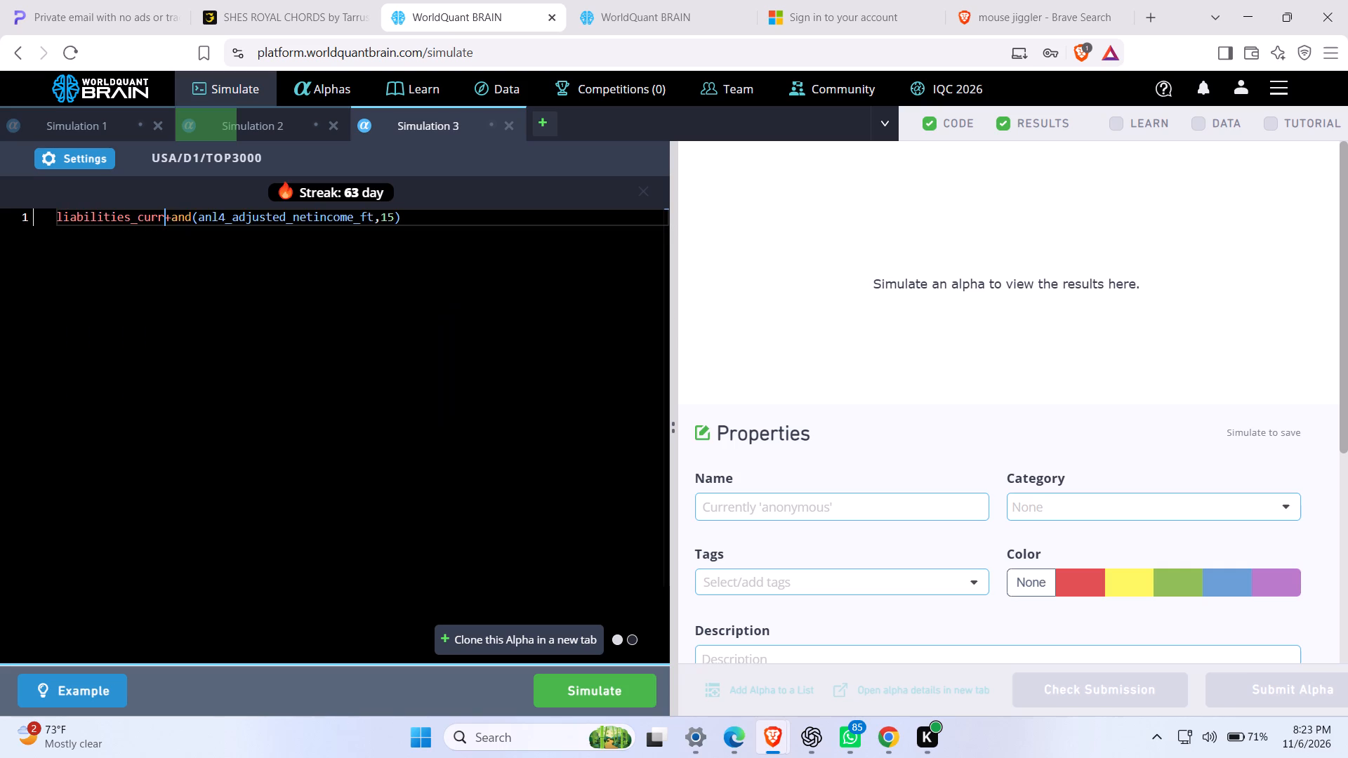
left_click(613, 689)
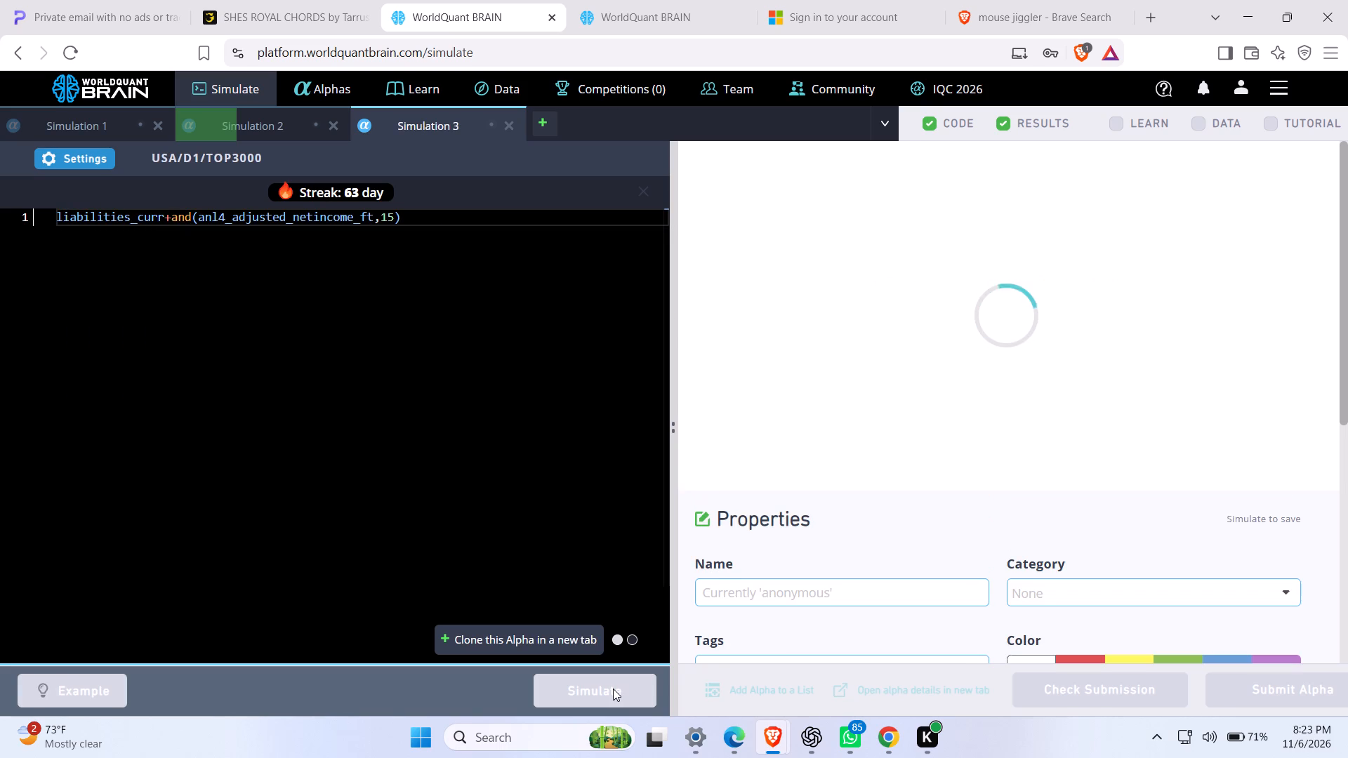
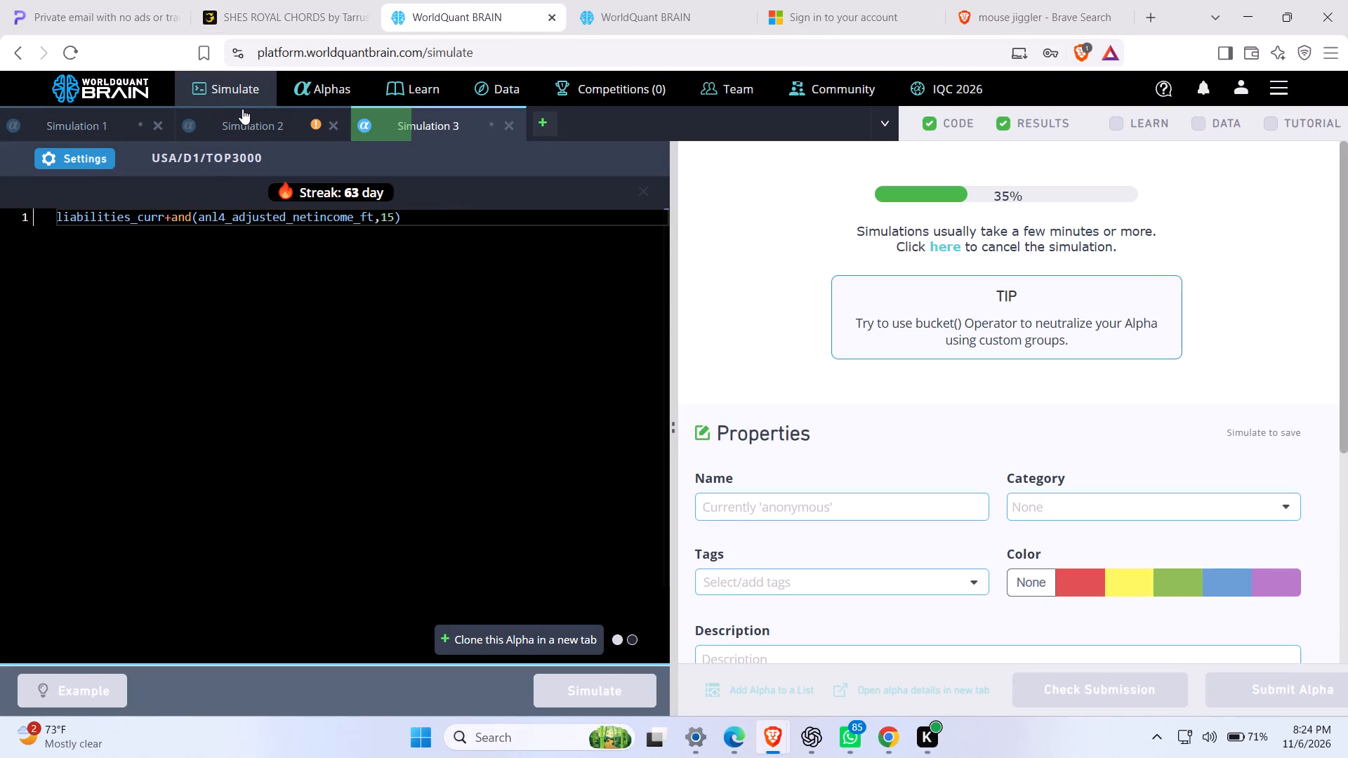
Return to Simulation 2, reveal its test period, and examine the failed test under IS Testing Status.
left_click(256, 126)
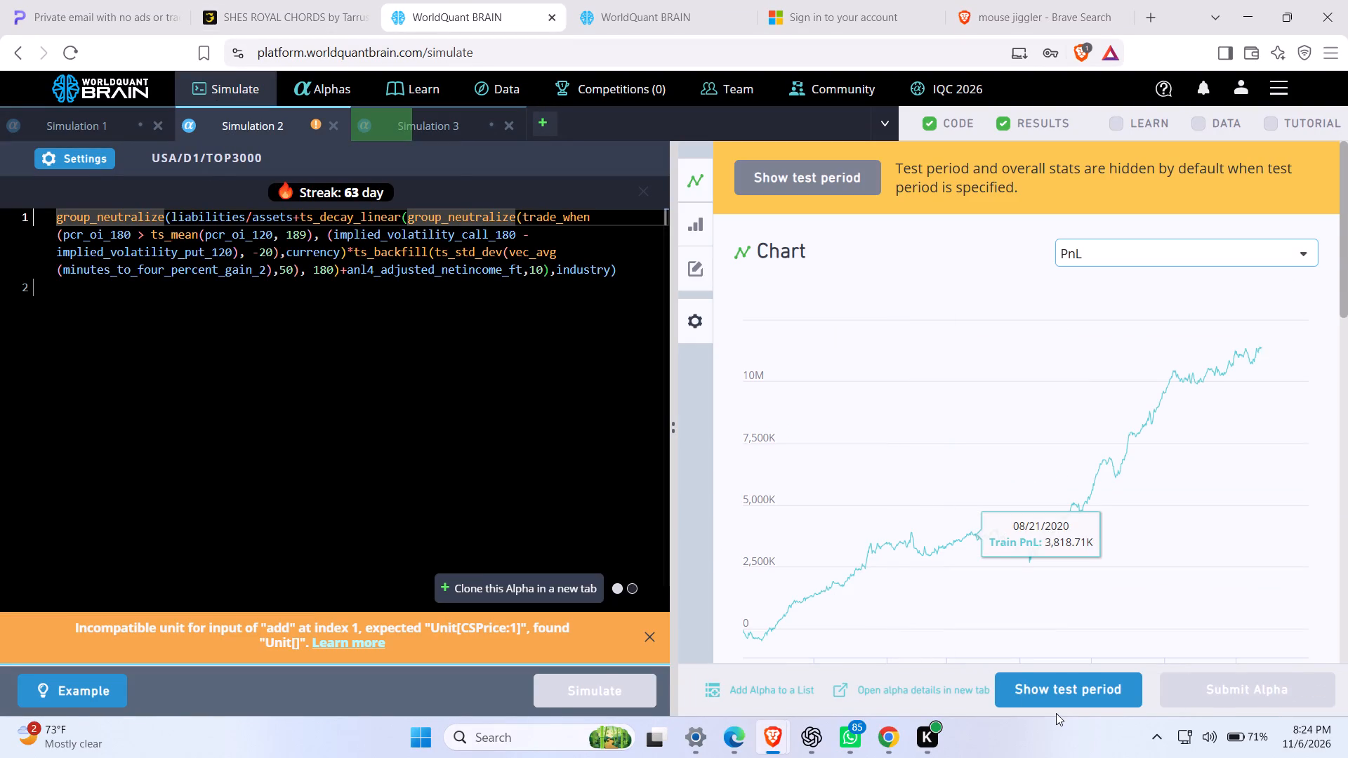
left_click(1052, 700)
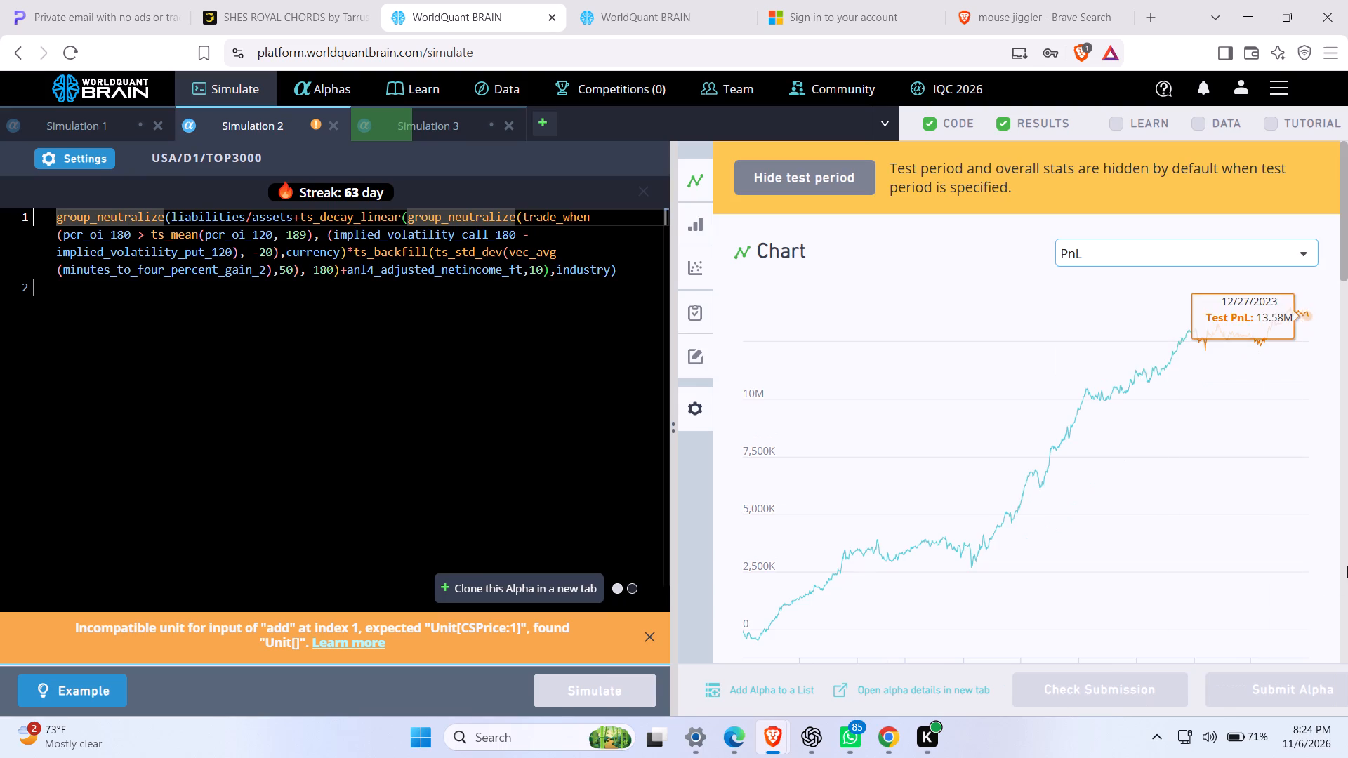
left_click(1347, 566)
left_click(1347, 566)
left_click(1310, 465)
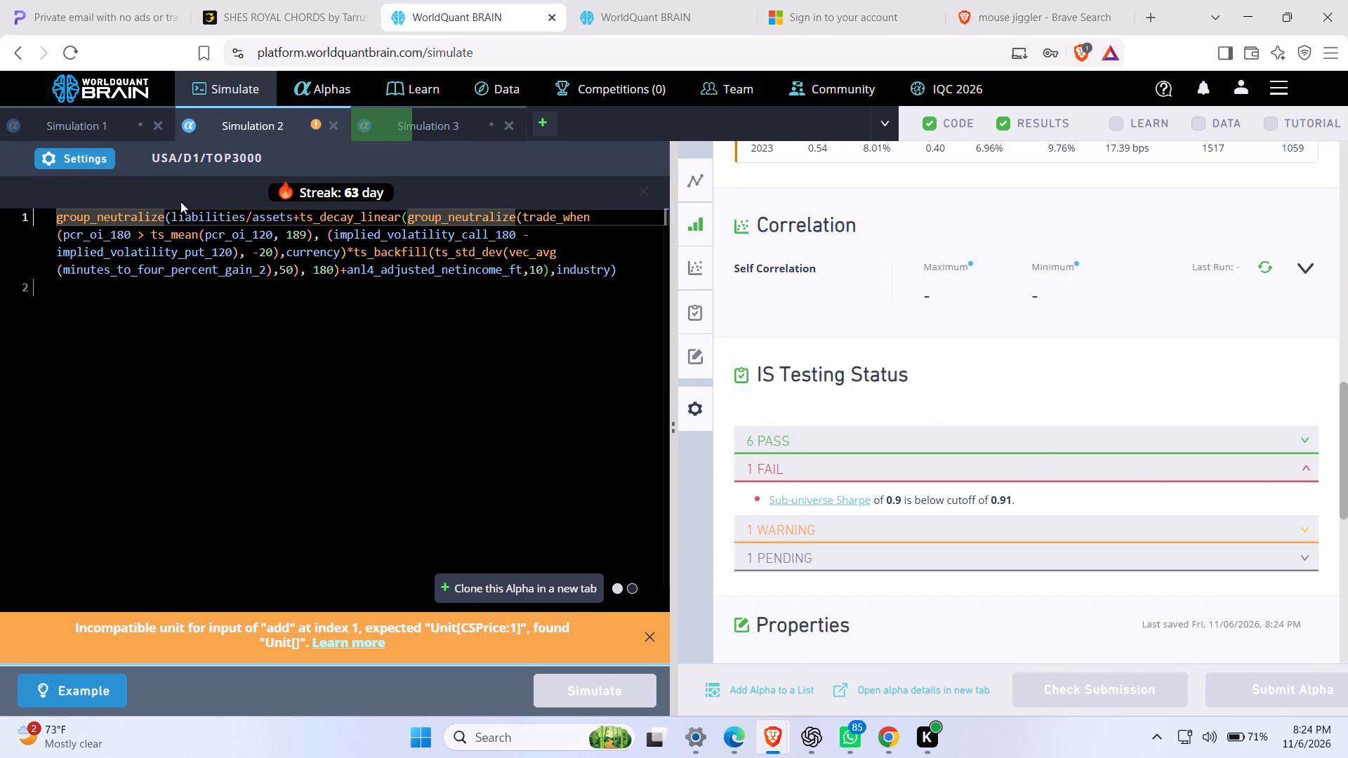
Set Simulation 2's truncation to 0.07, apply the settings and rerun the simulation.
left_click(81, 158)
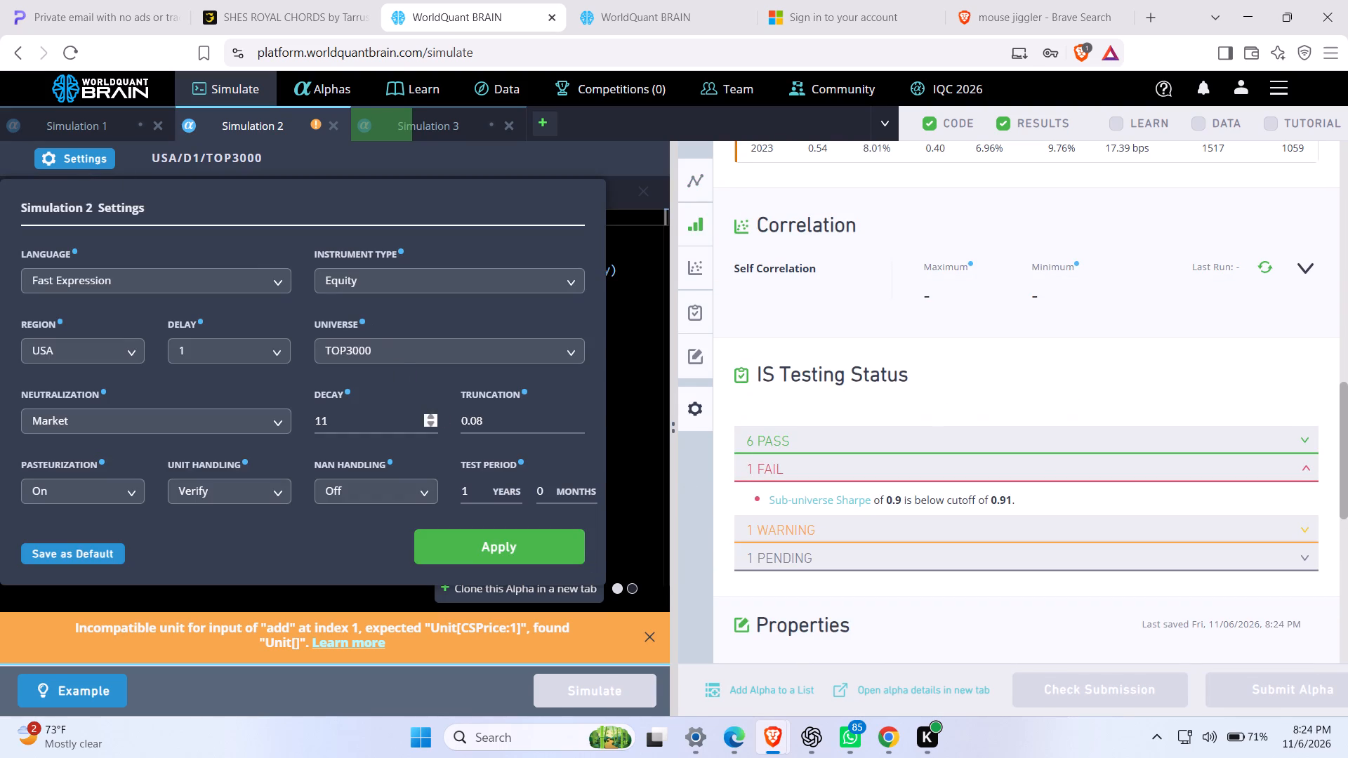
left_click(487, 430)
key("BackSpace")
key("7")
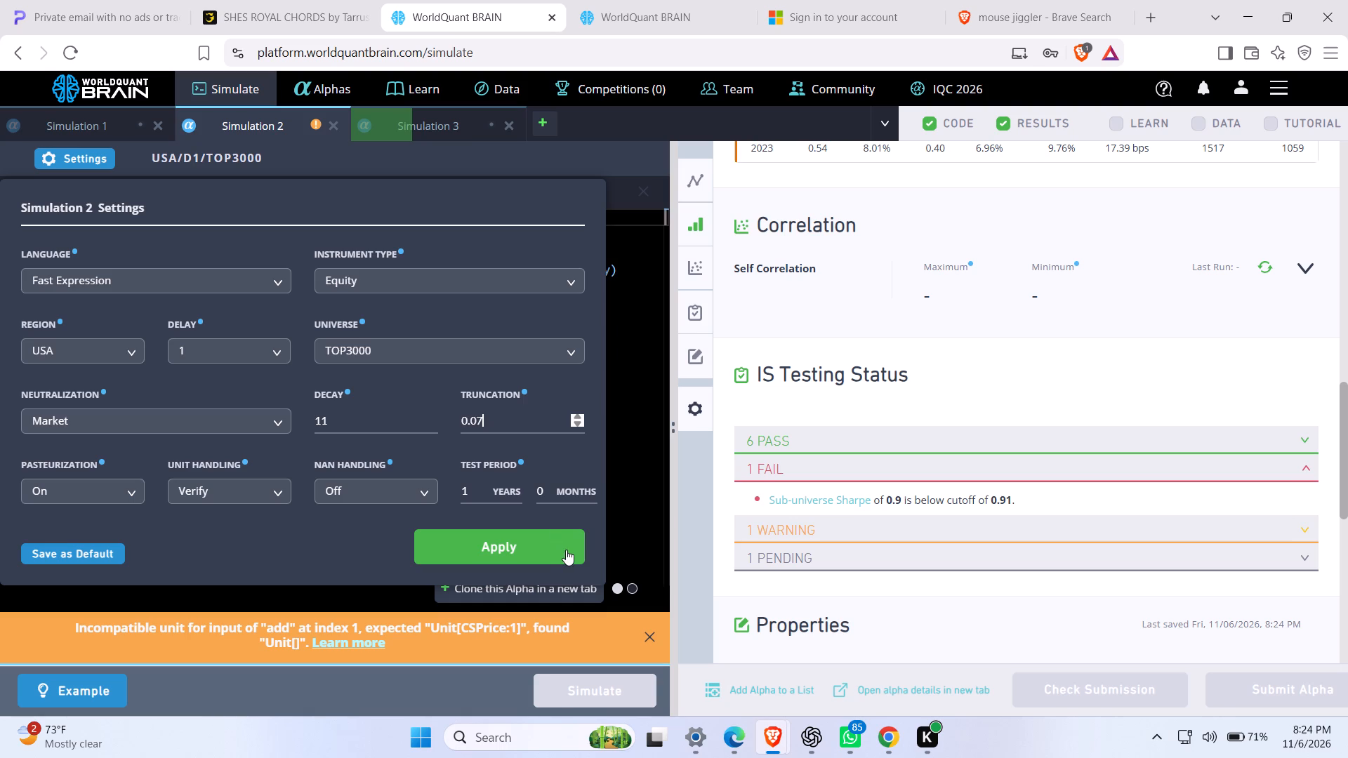
left_click(562, 548)
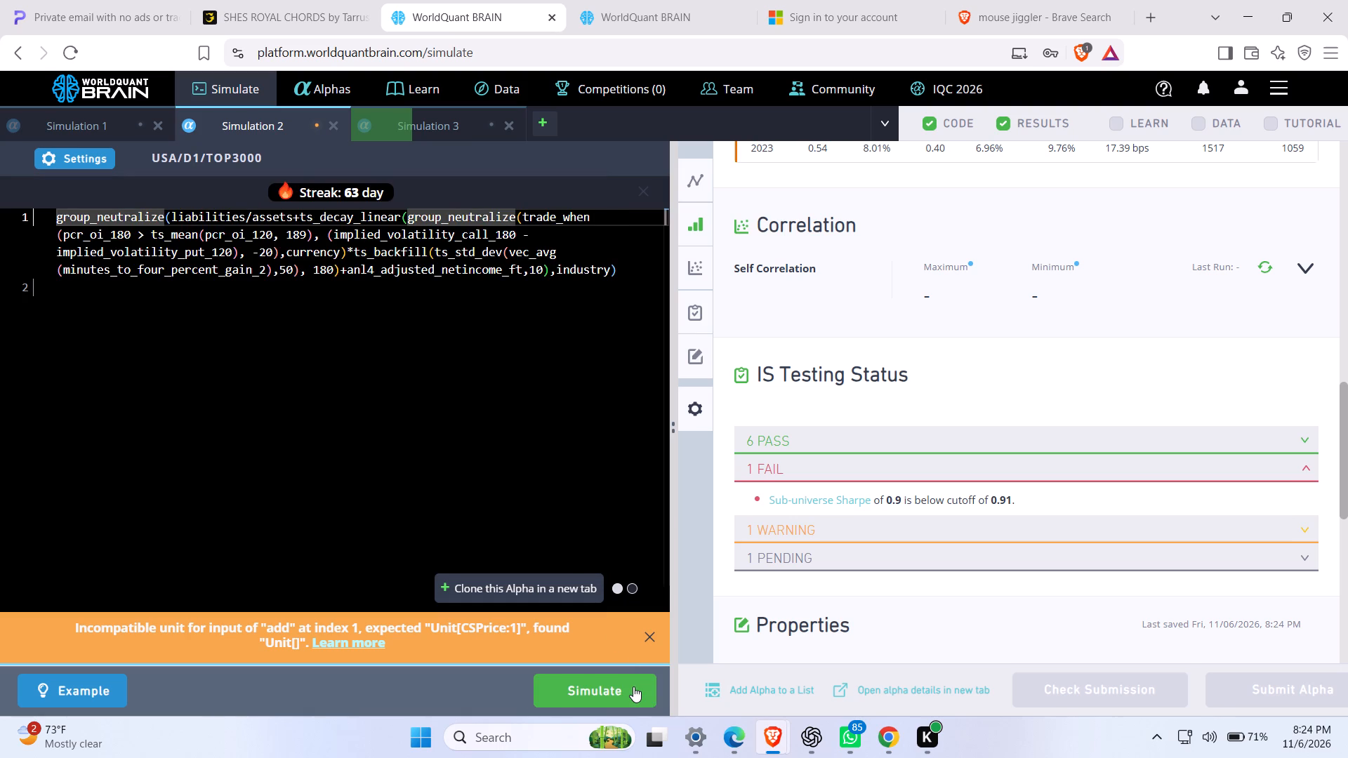
left_click(633, 686)
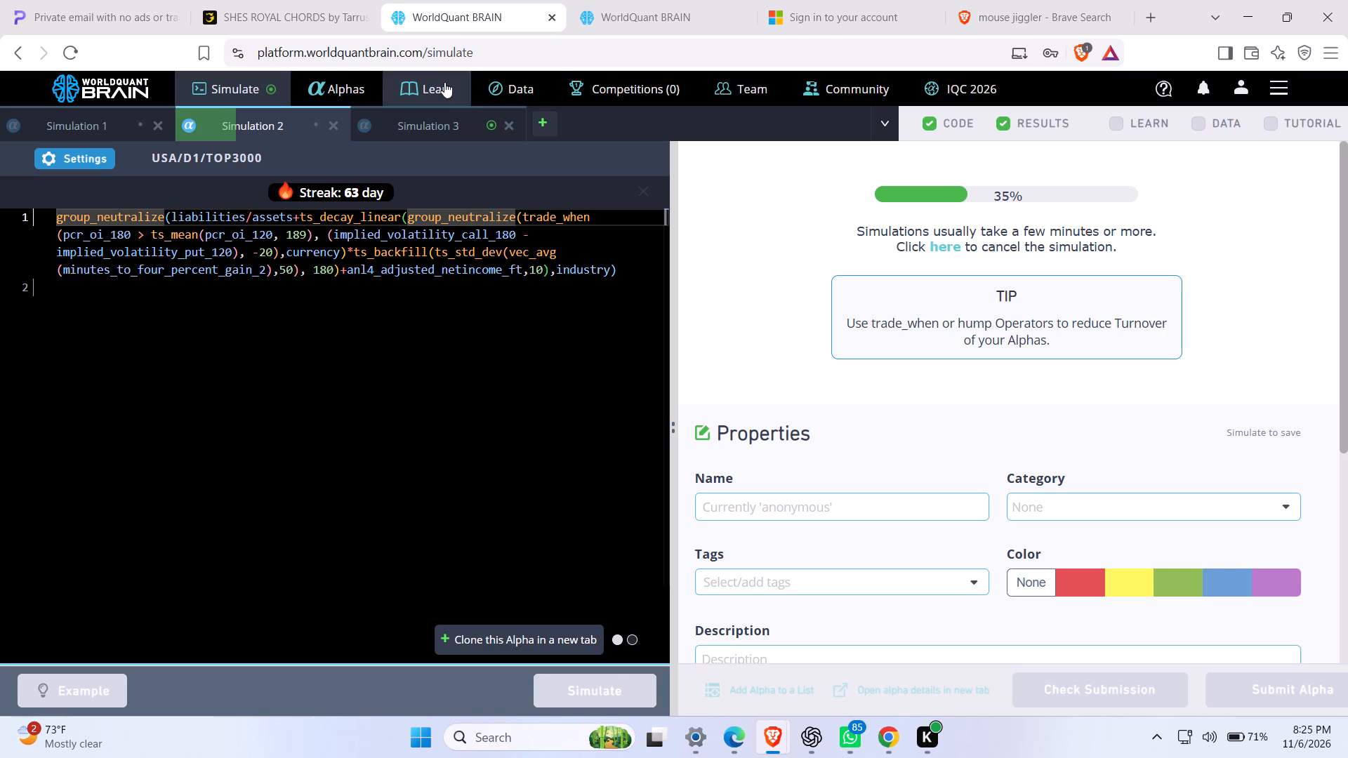
Check the PnL chart of Simulation 3, then return to Simulation 2.
left_click(448, 114)
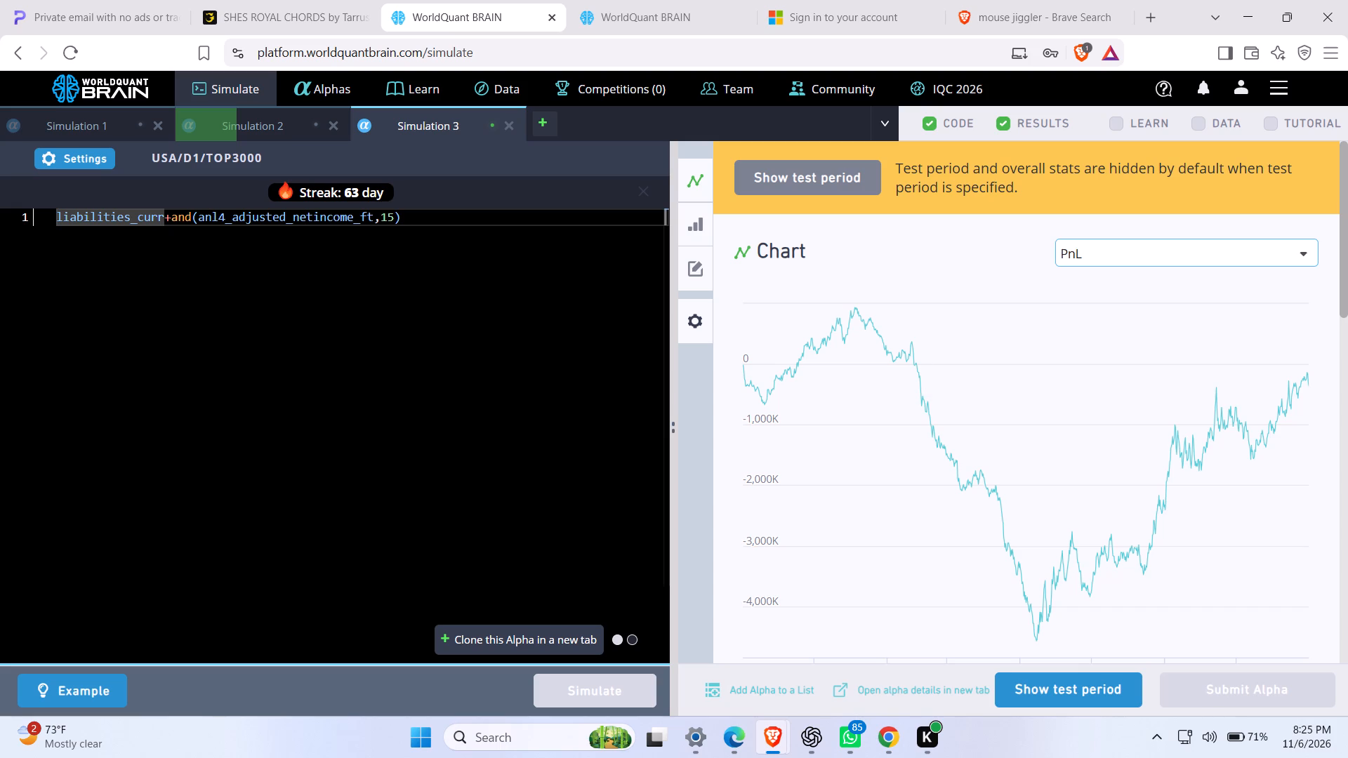
left_click(244, 124)
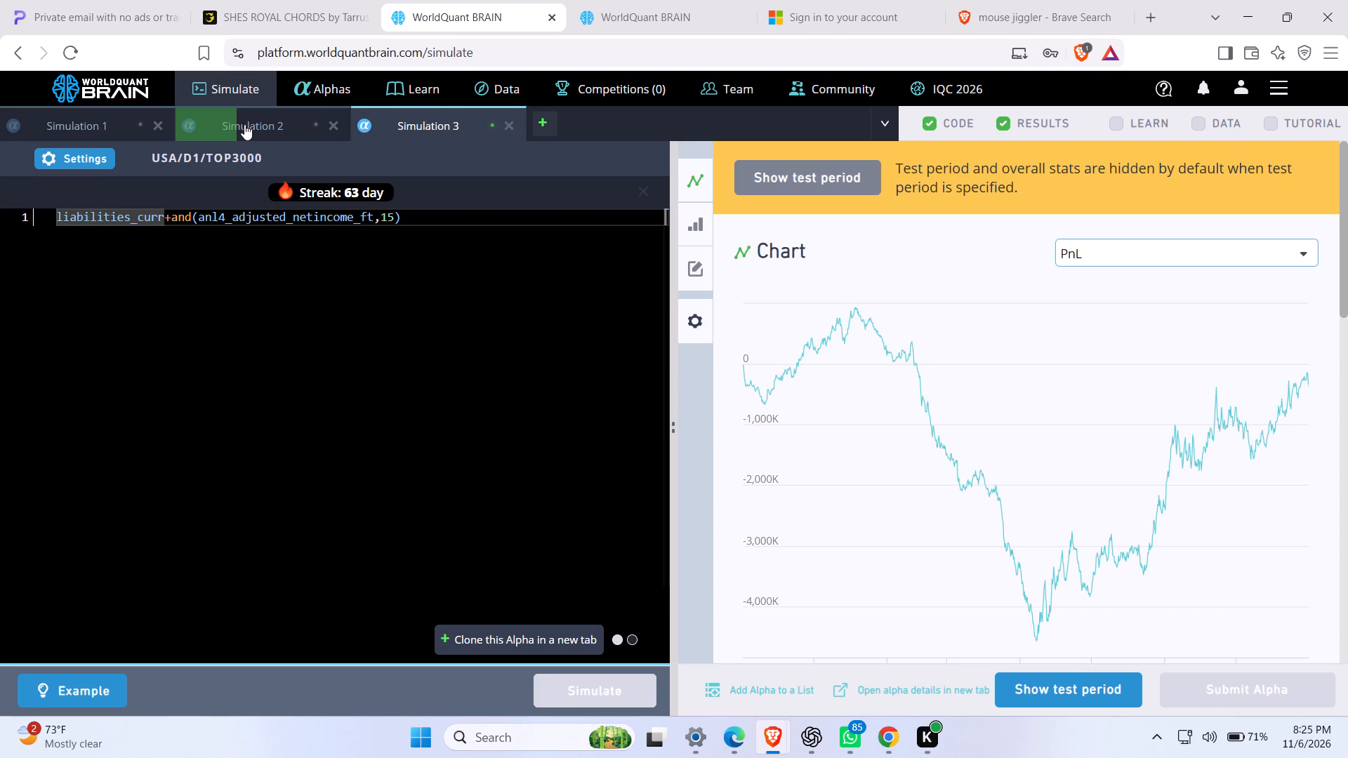
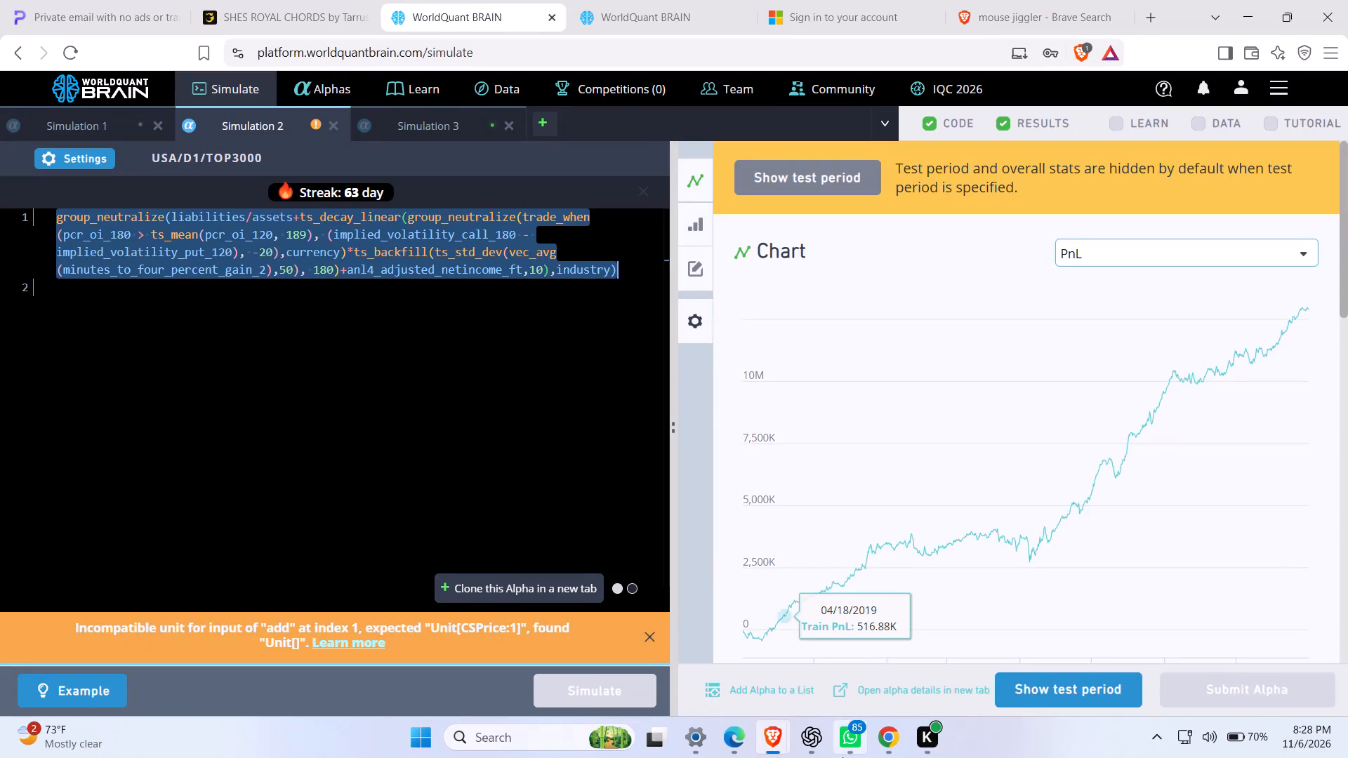
Reveal Simulation 2's test period and examine the failed test under IS Testing Status.
left_click(1016, 675)
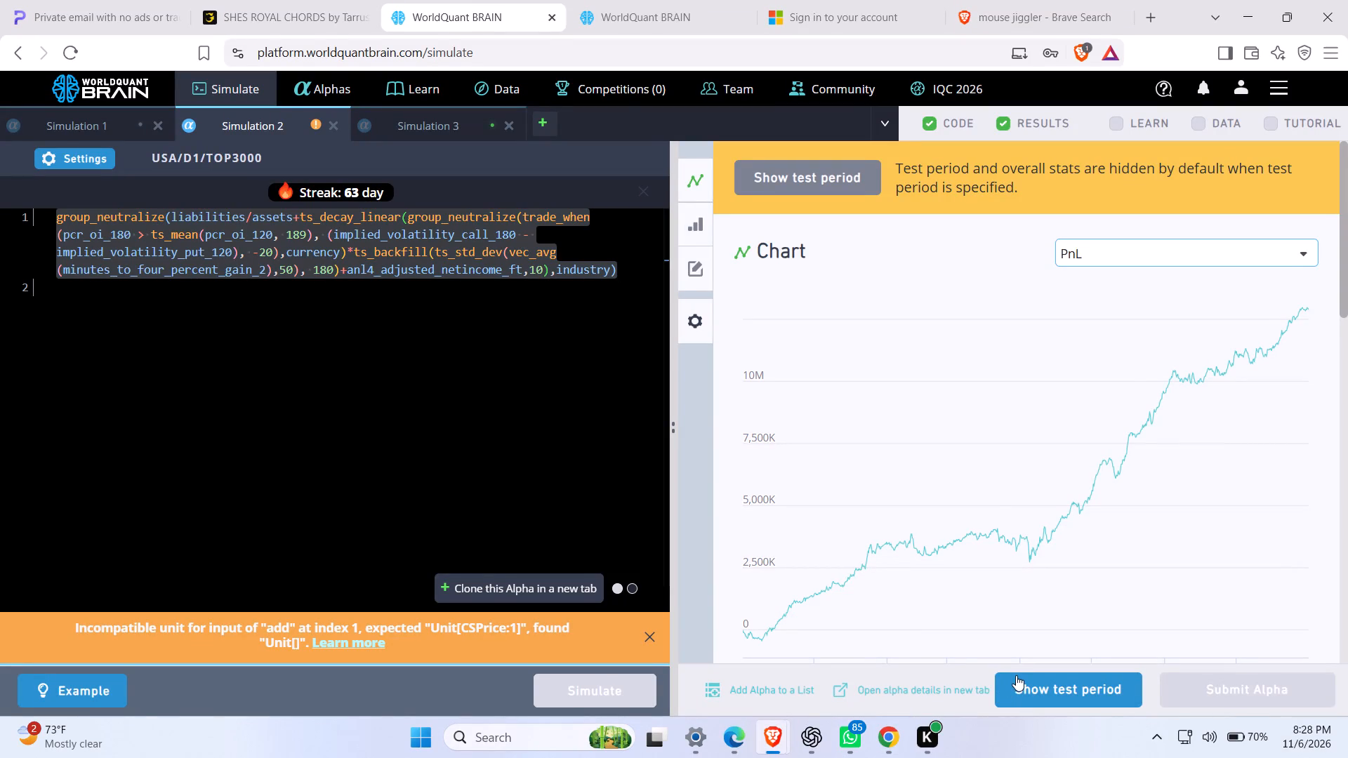
double_click(1347, 484)
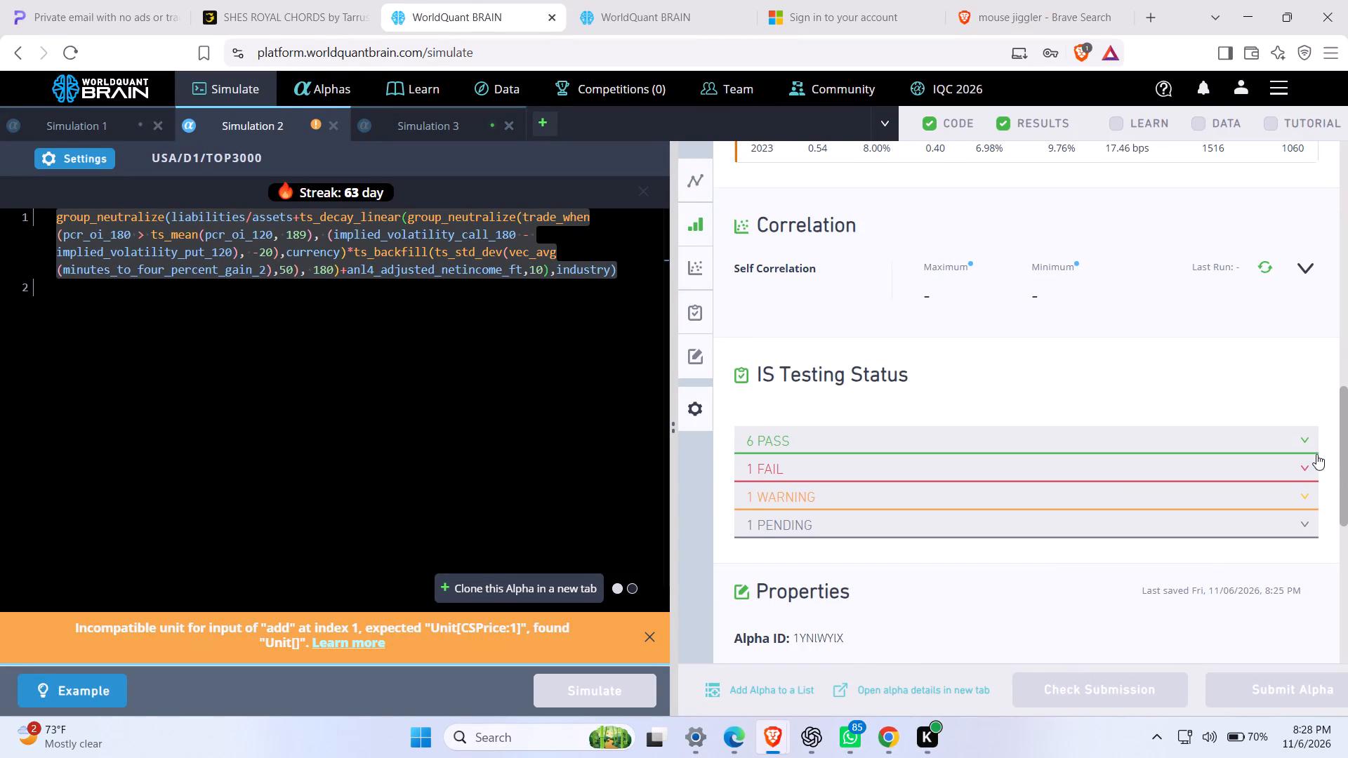
left_click(1310, 463)
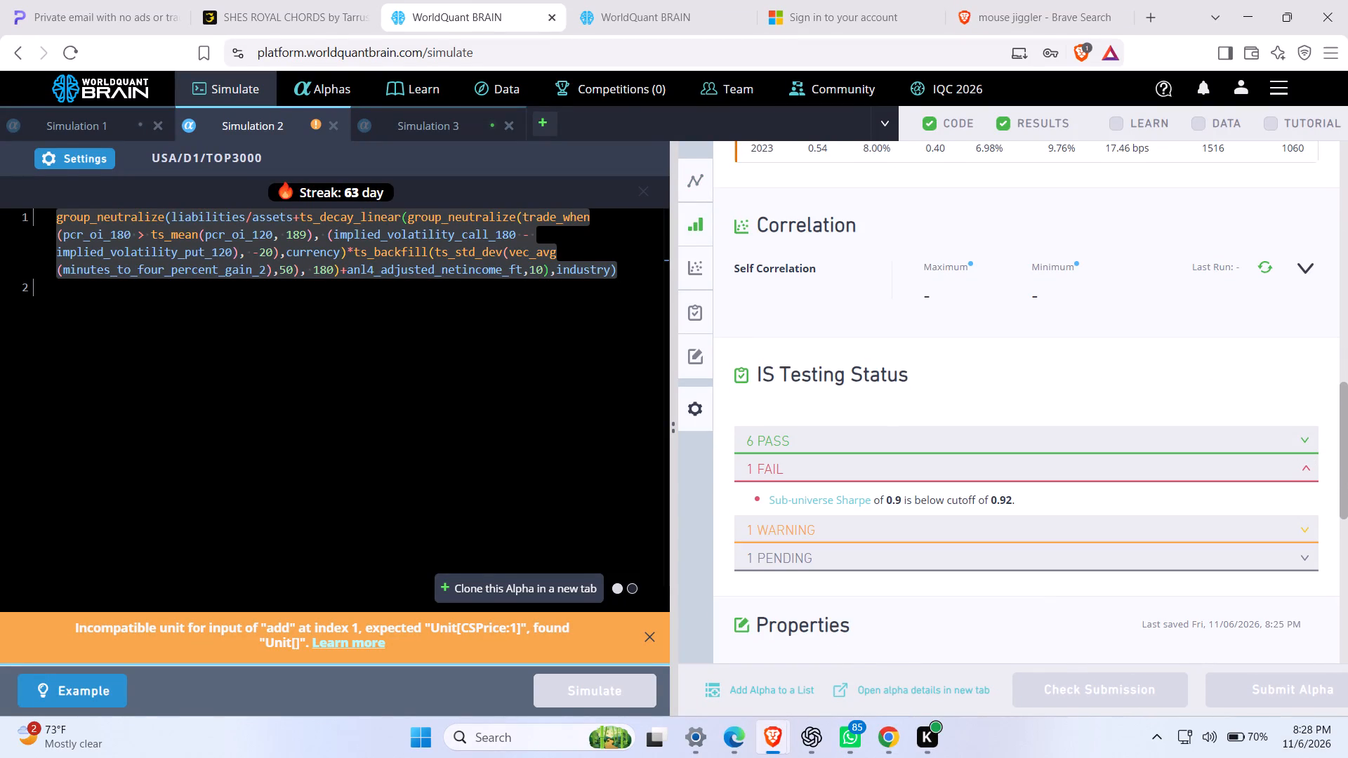
Set Simulation 2's truncation to 0.09, apply the settings and rerun the simulation.
left_click(63, 157)
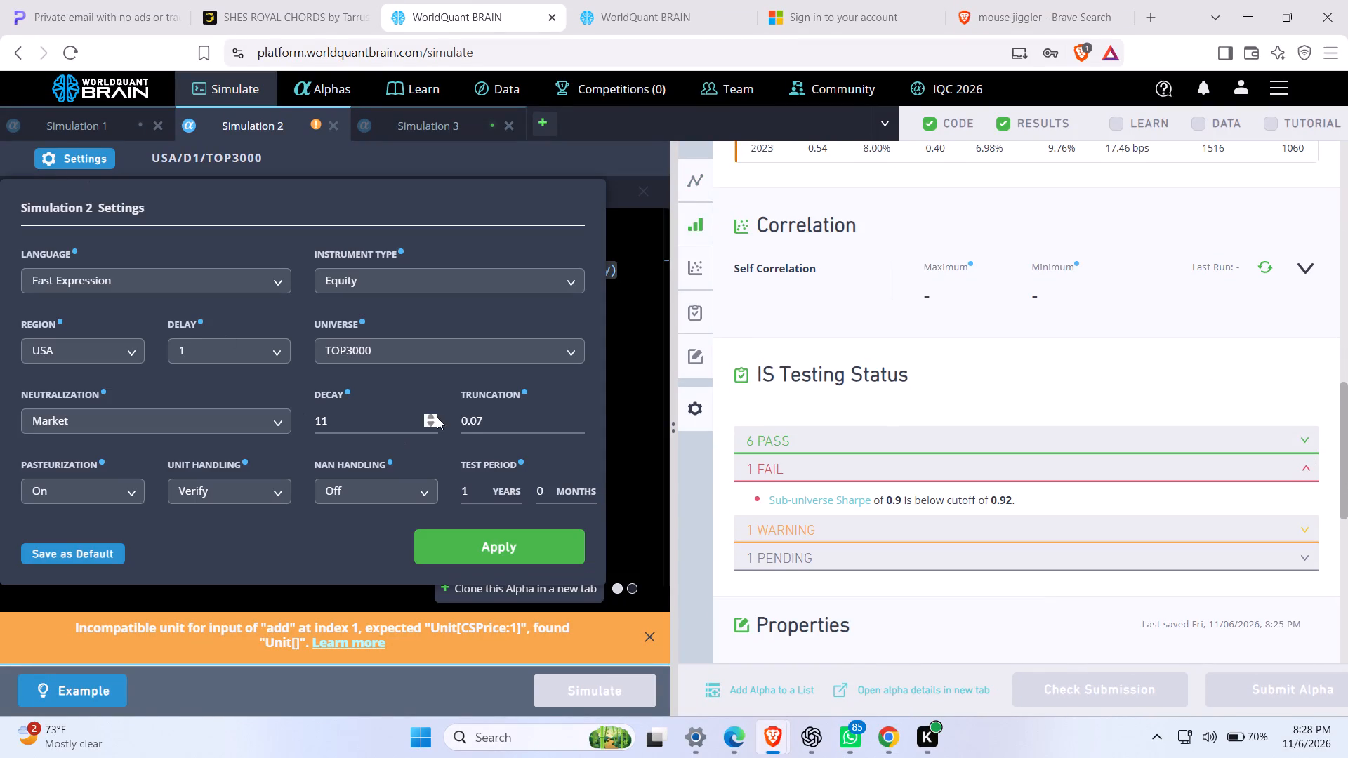
left_click(482, 415)
key("BackSpace")
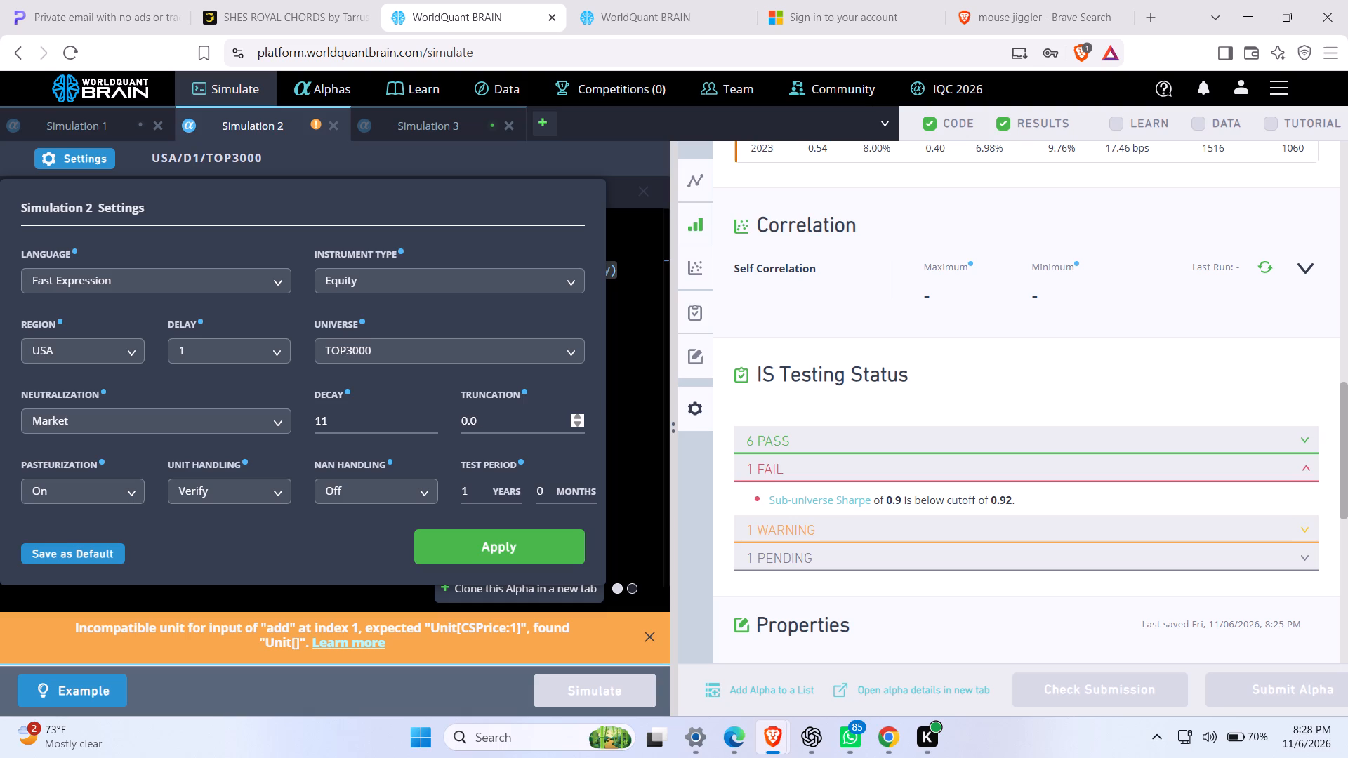
key("9")
left_click(507, 536)
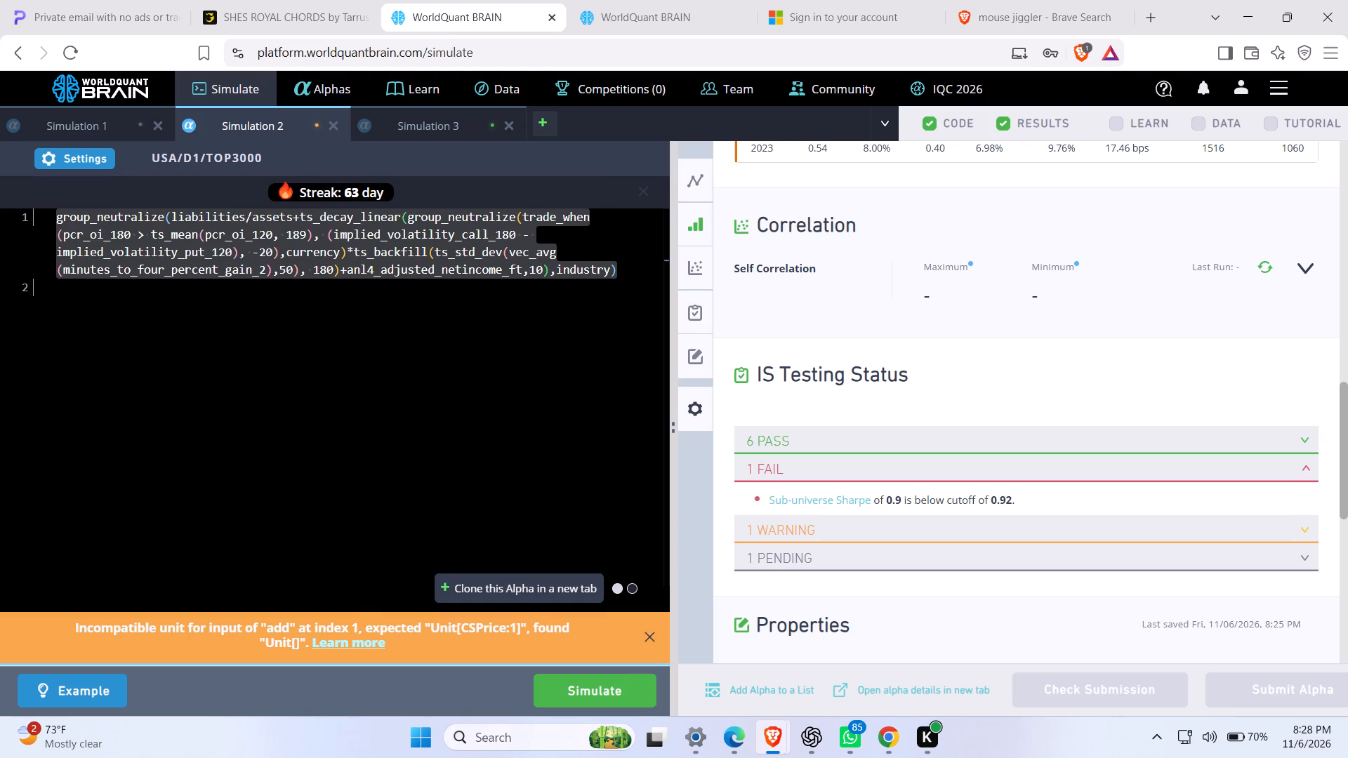
left_click(105, 164)
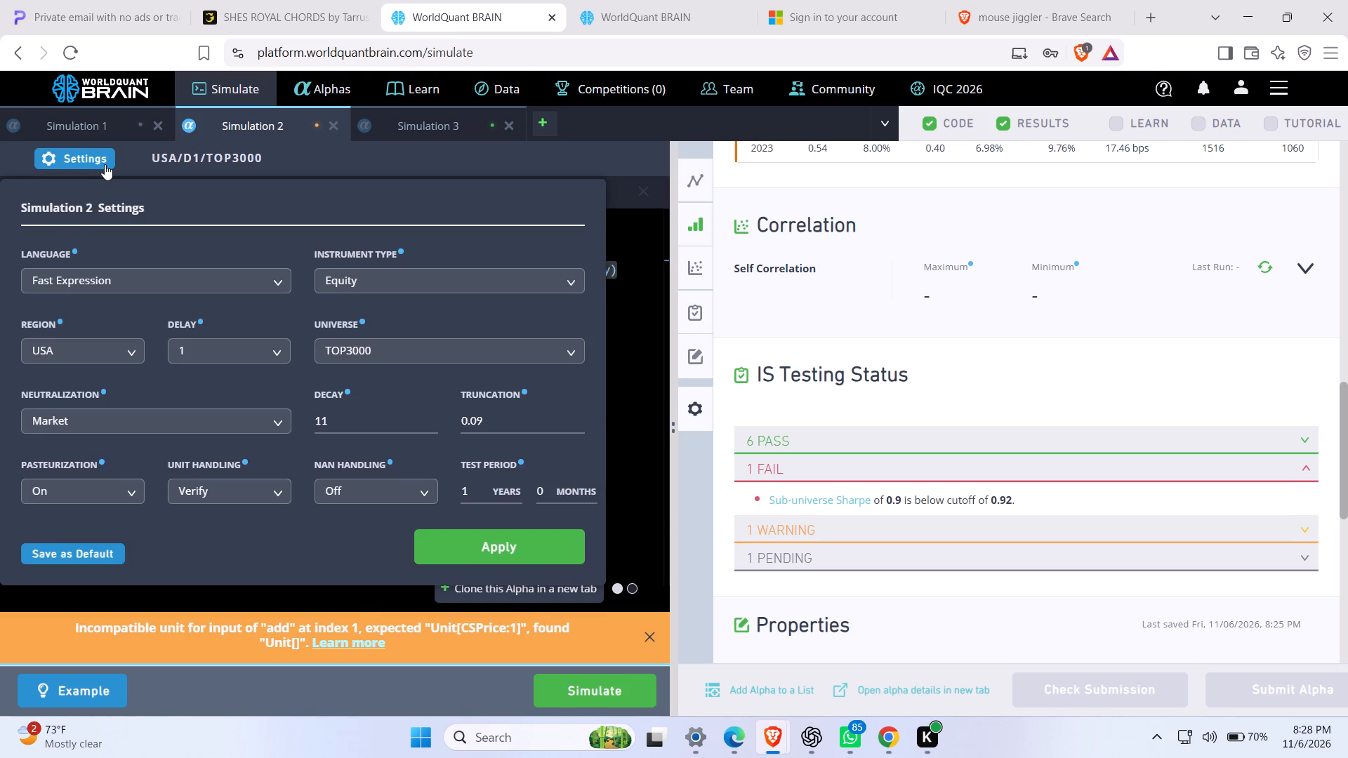
left_click(105, 164)
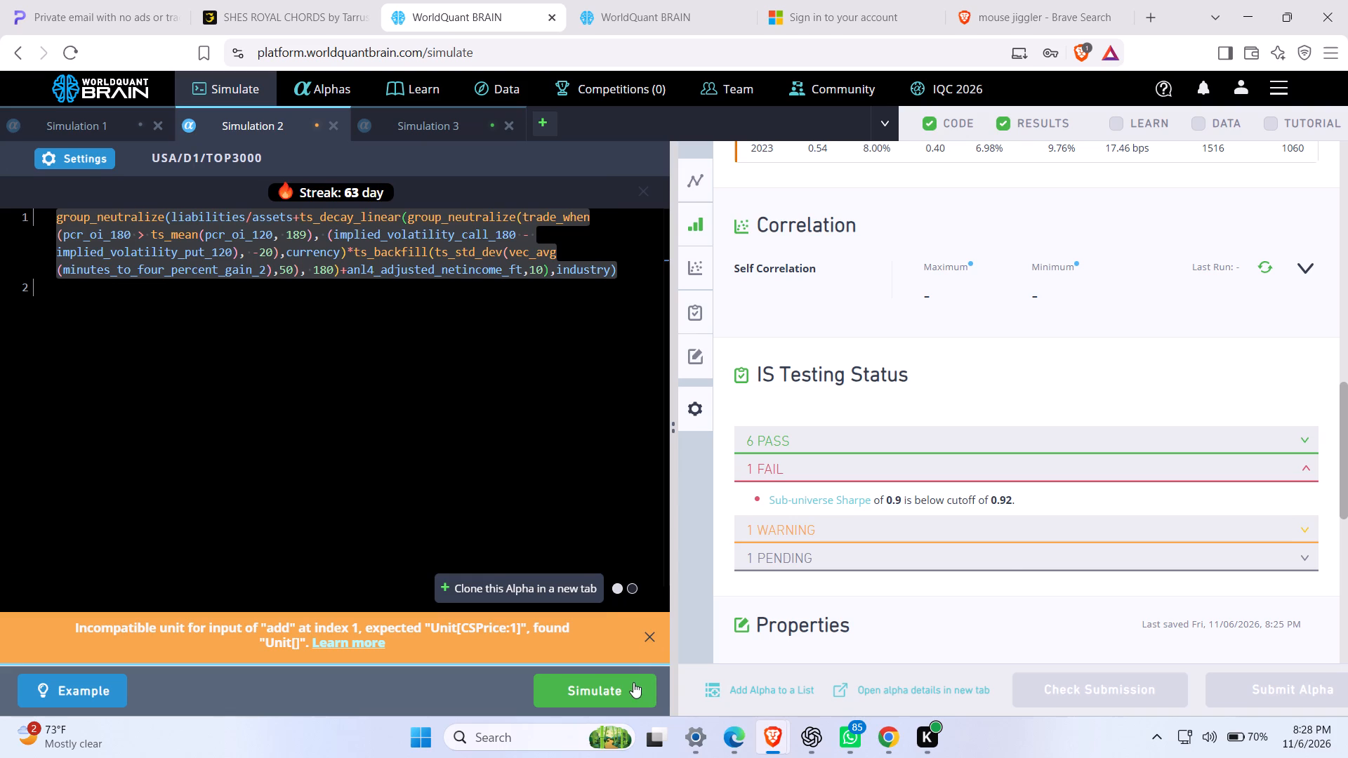
left_click(633, 682)
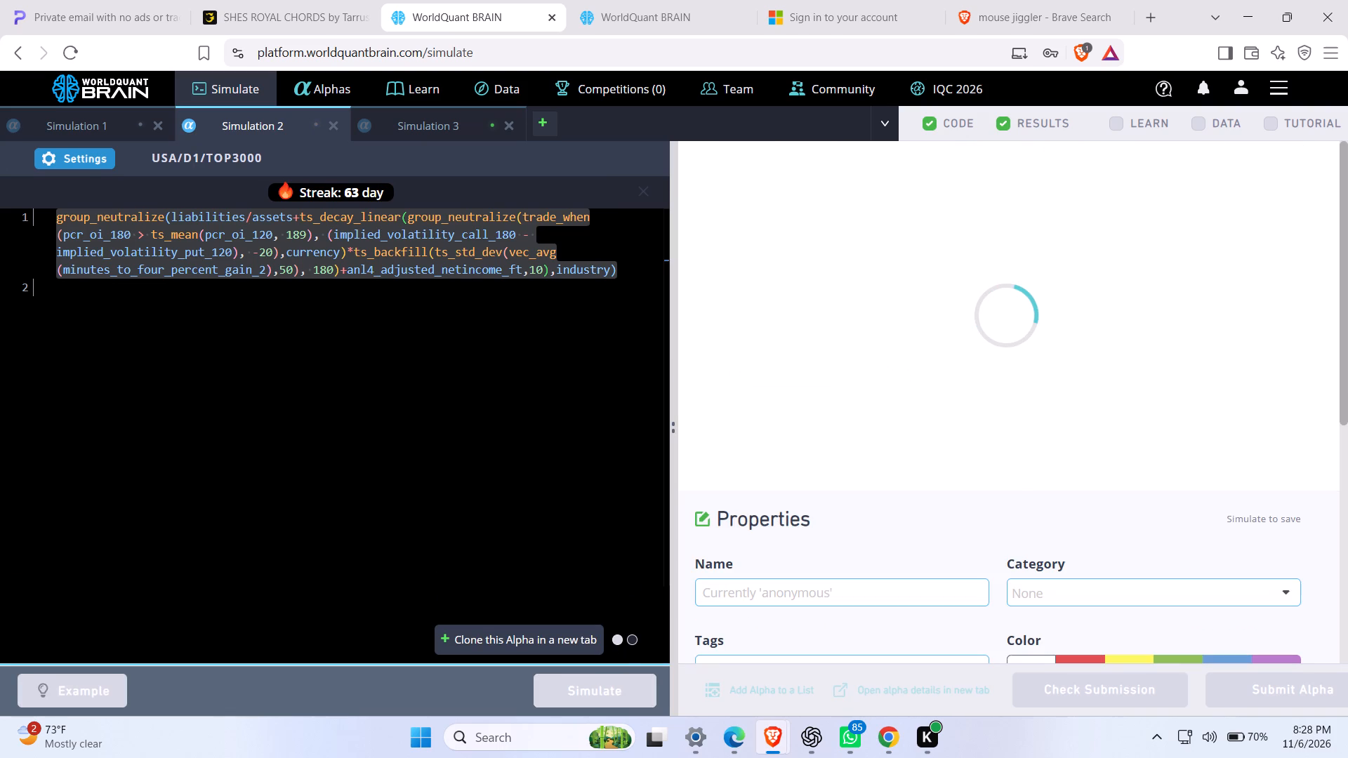
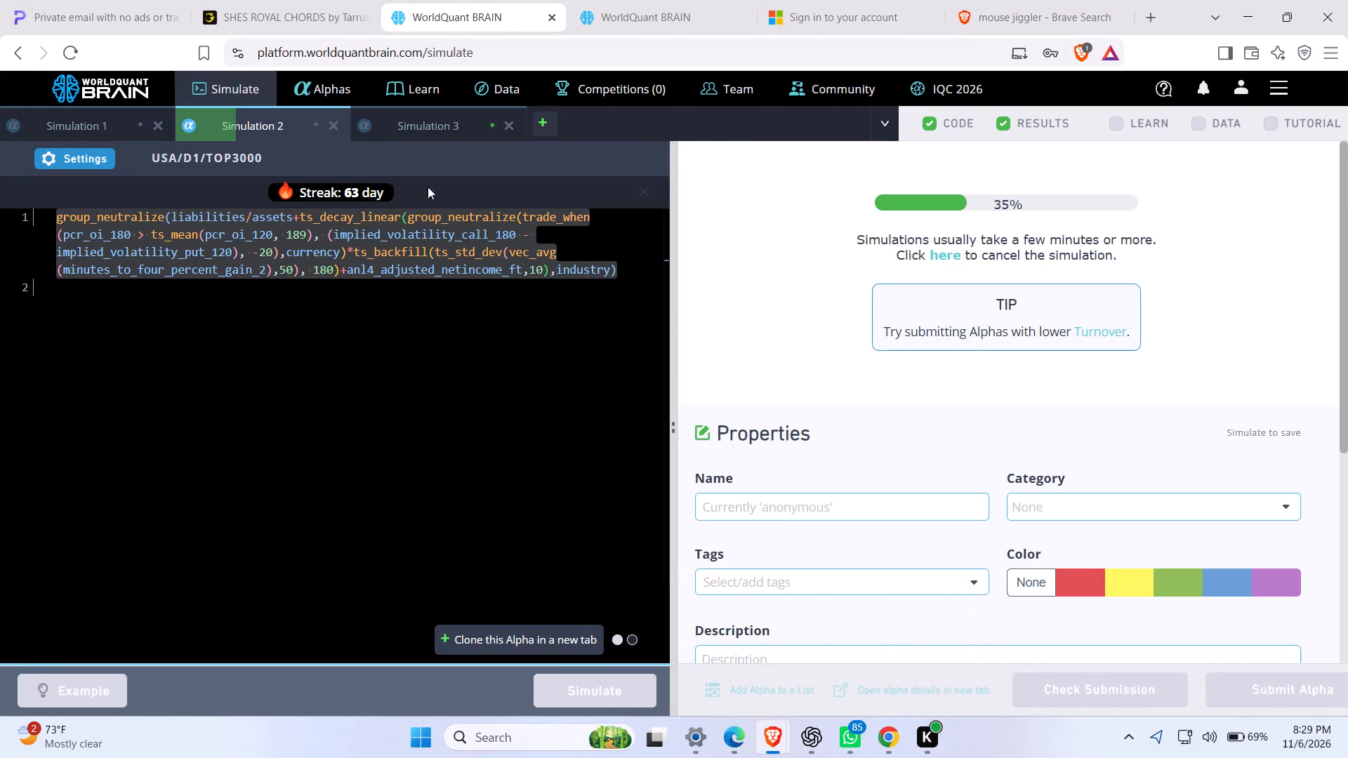
Open the list of submitted alphas and go to page 9.
left_click(353, 100)
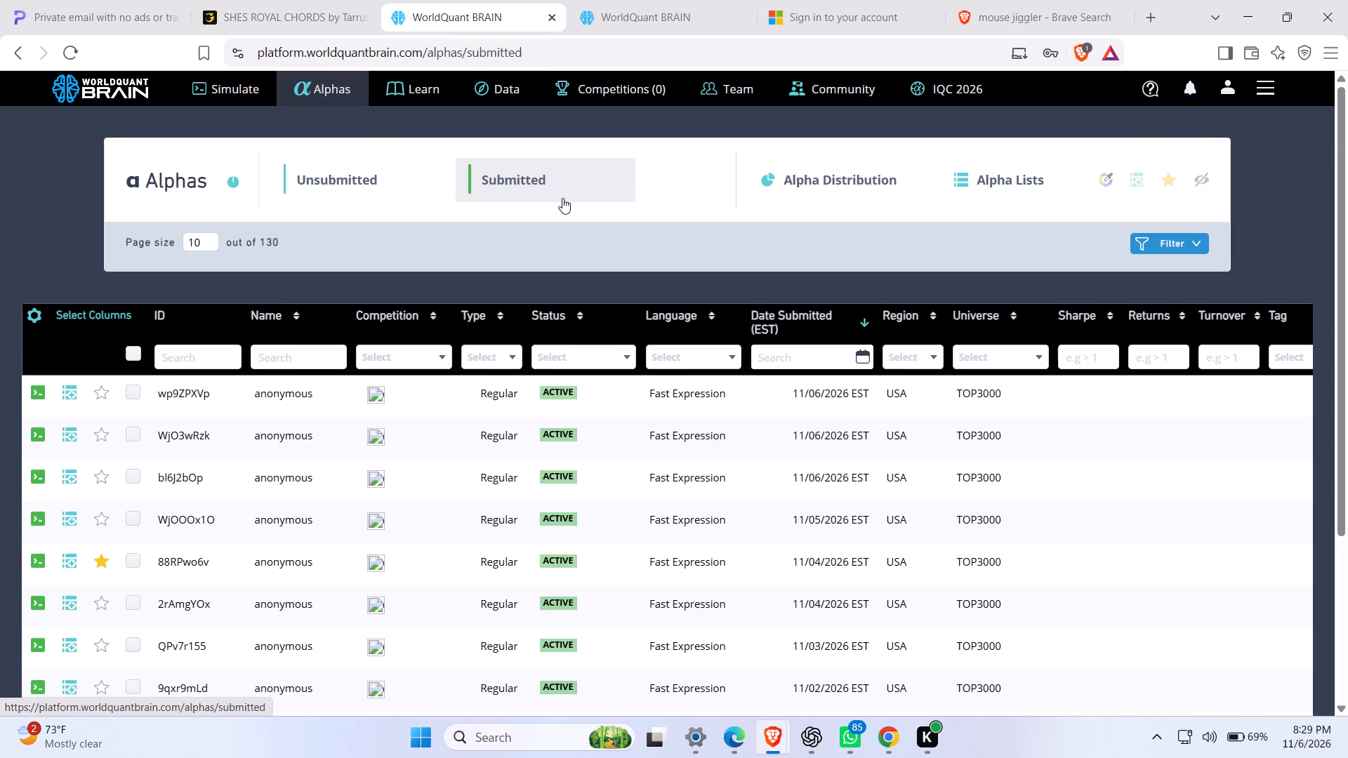
scroll(623, 444, "down", 1)
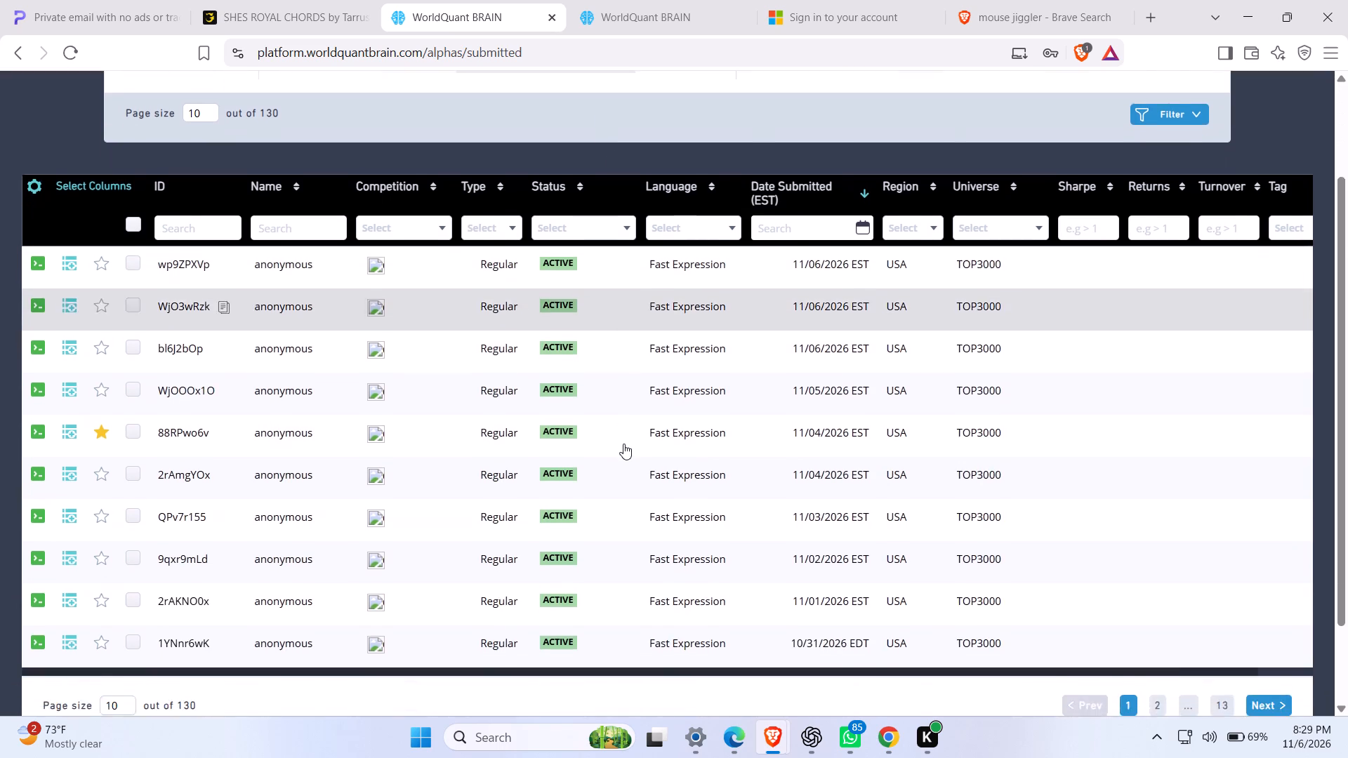
scroll(623, 444, "down", 1)
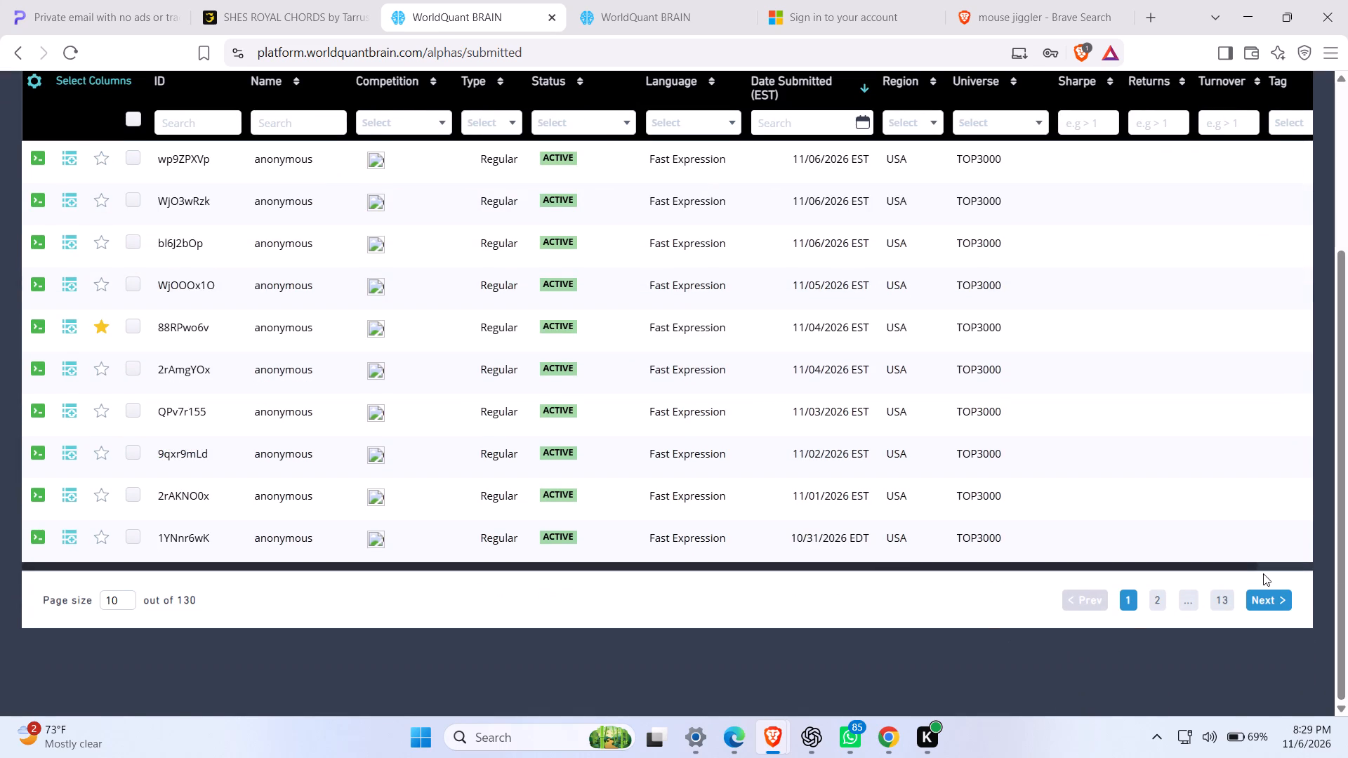
triple_click(1266, 599)
triple_click(1266, 599)
triple_click(1266, 599)
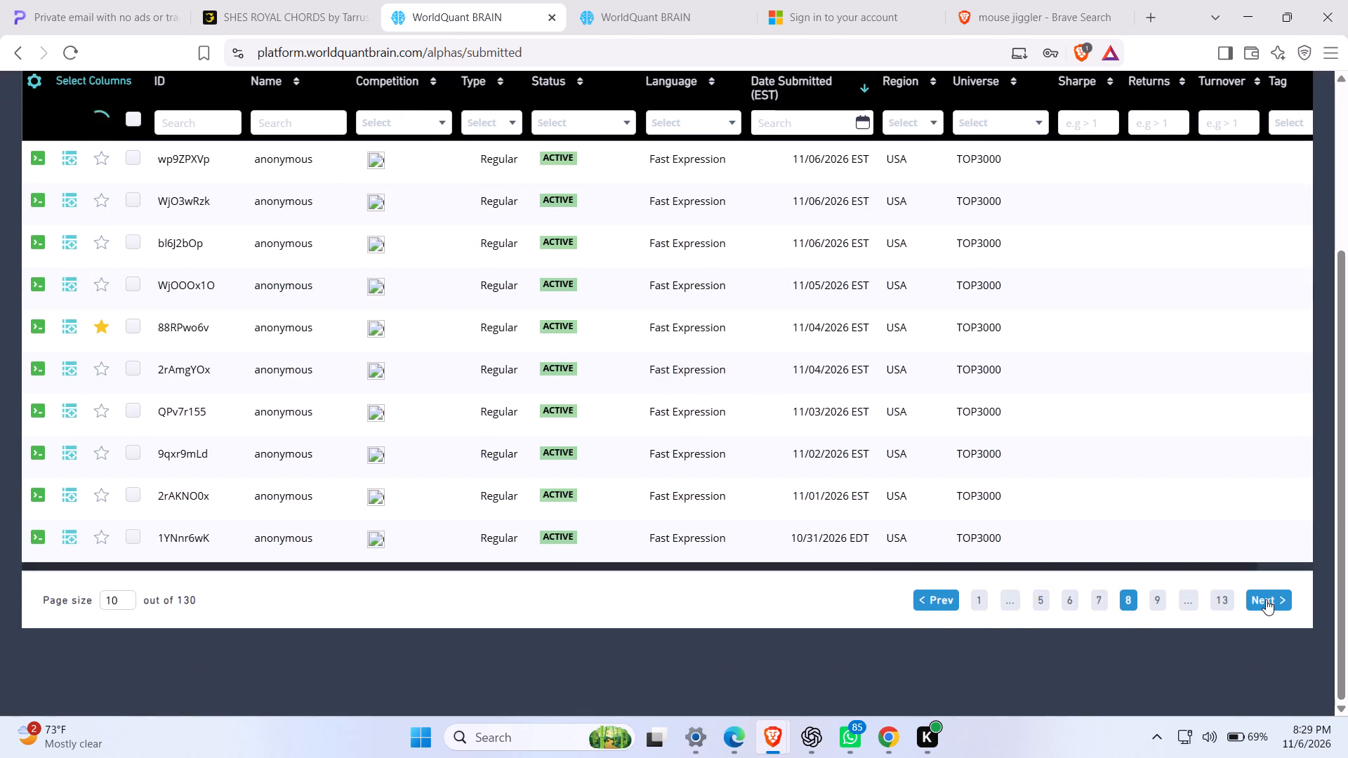
double_click(1266, 599)
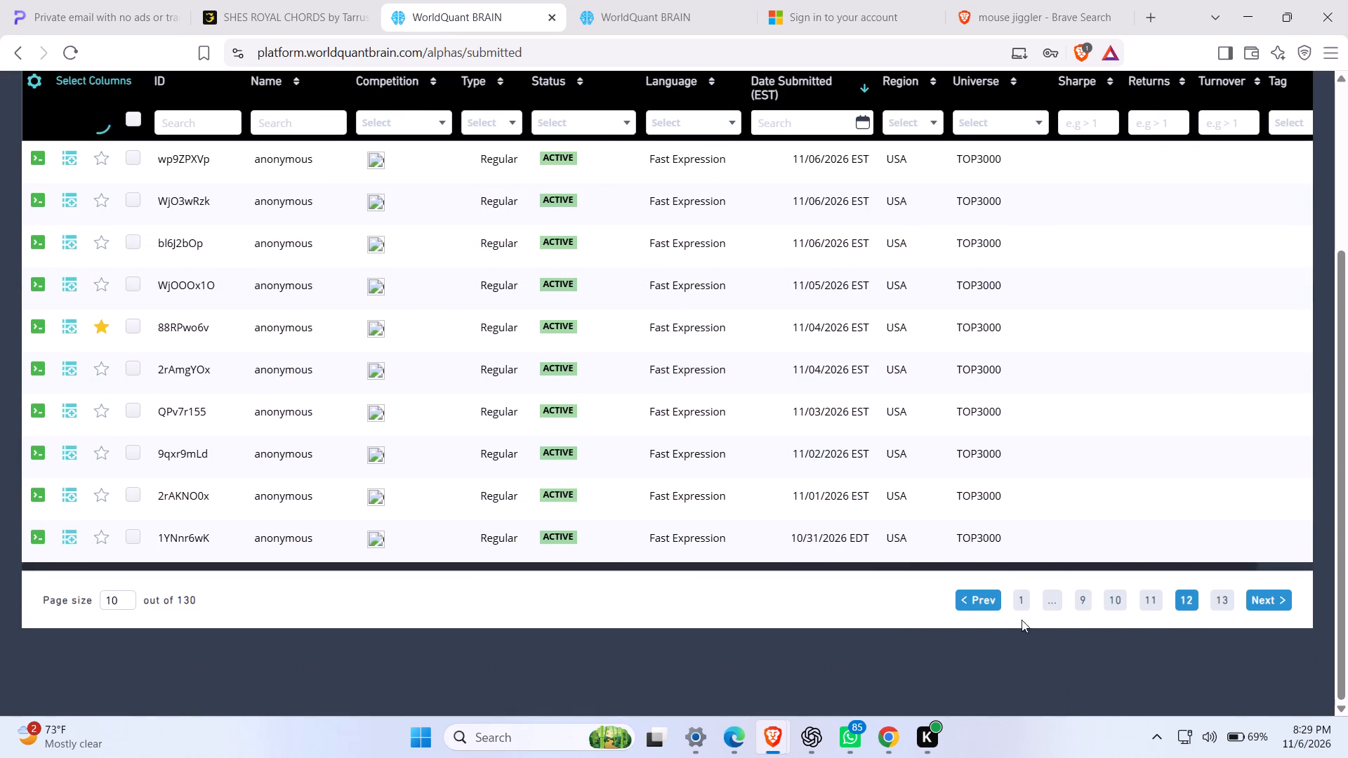
left_click(972, 607)
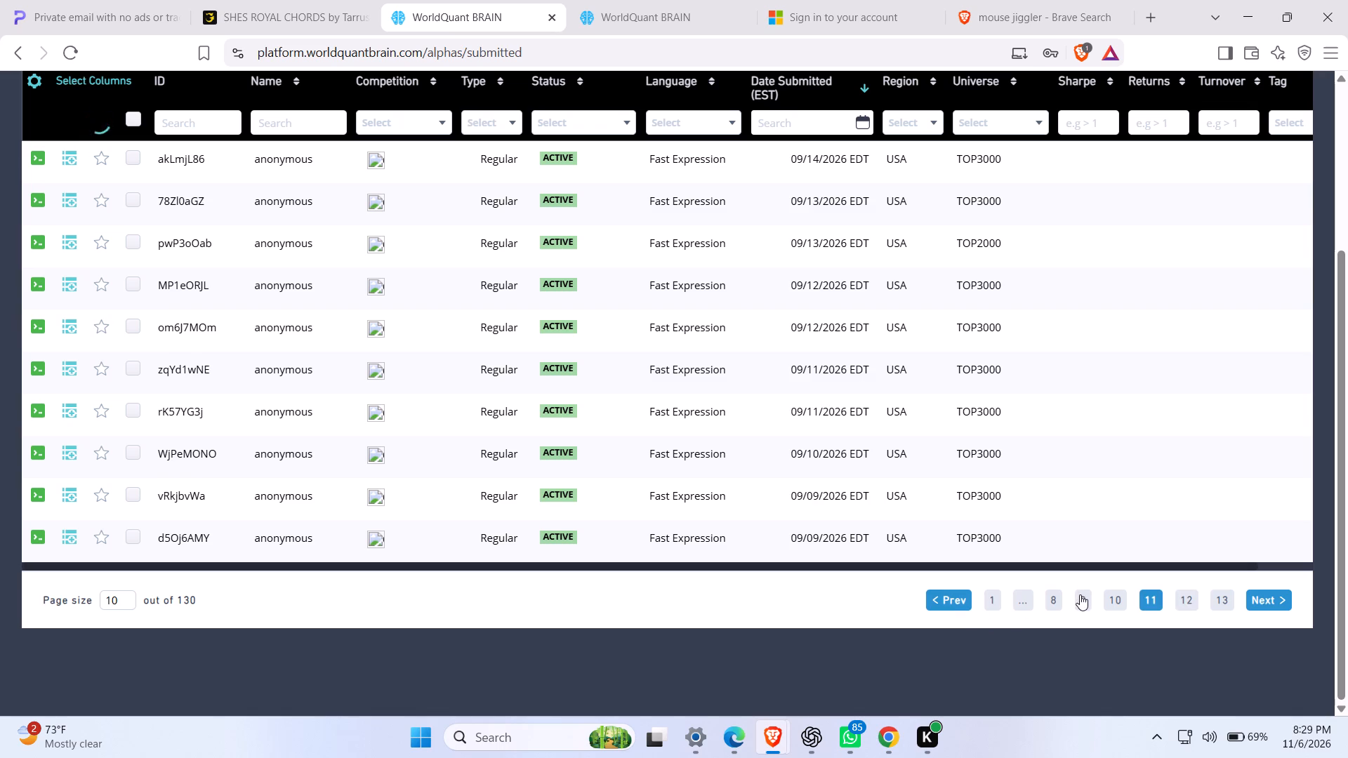
left_click(1081, 599)
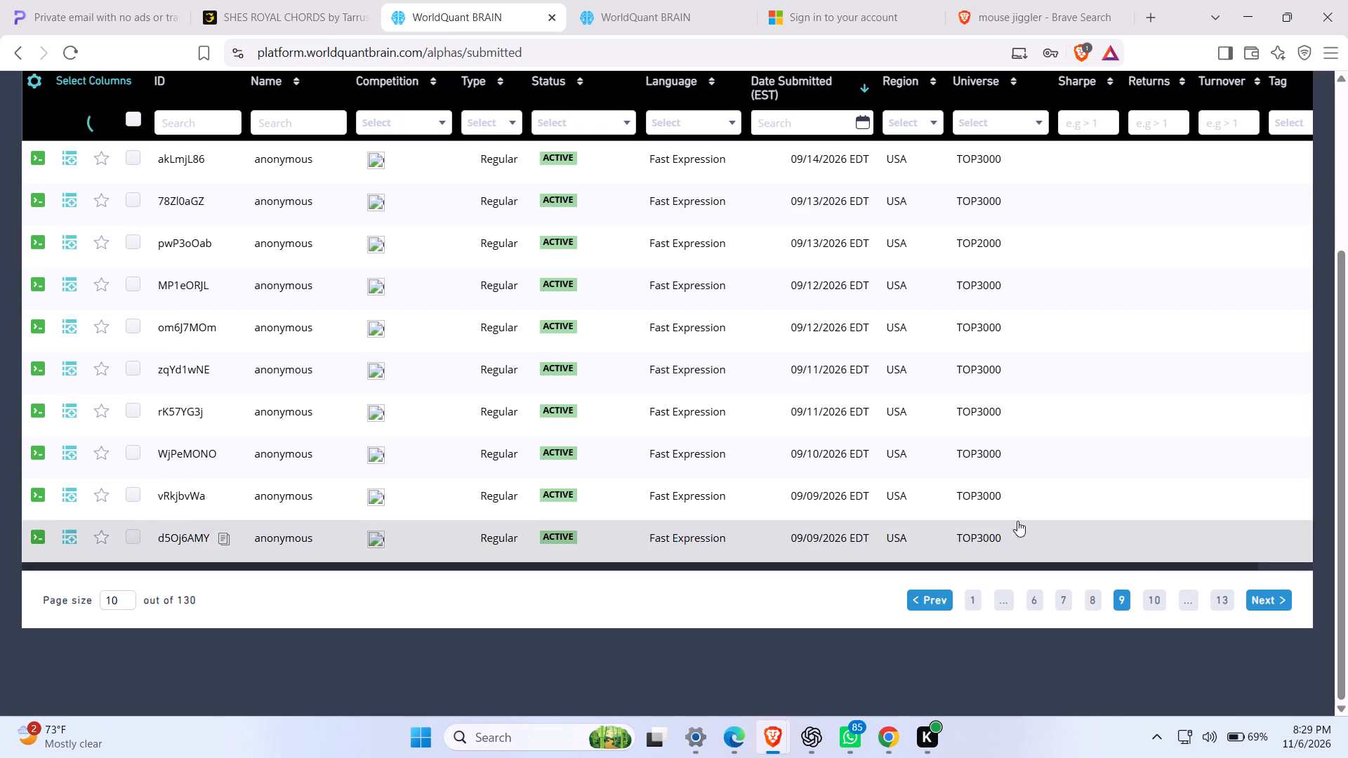
Examine the code, simulation settings and performance of submitted alphas zq8m0NJO, E5plG8z1 and 2rwwrpXY.
left_click(988, 492)
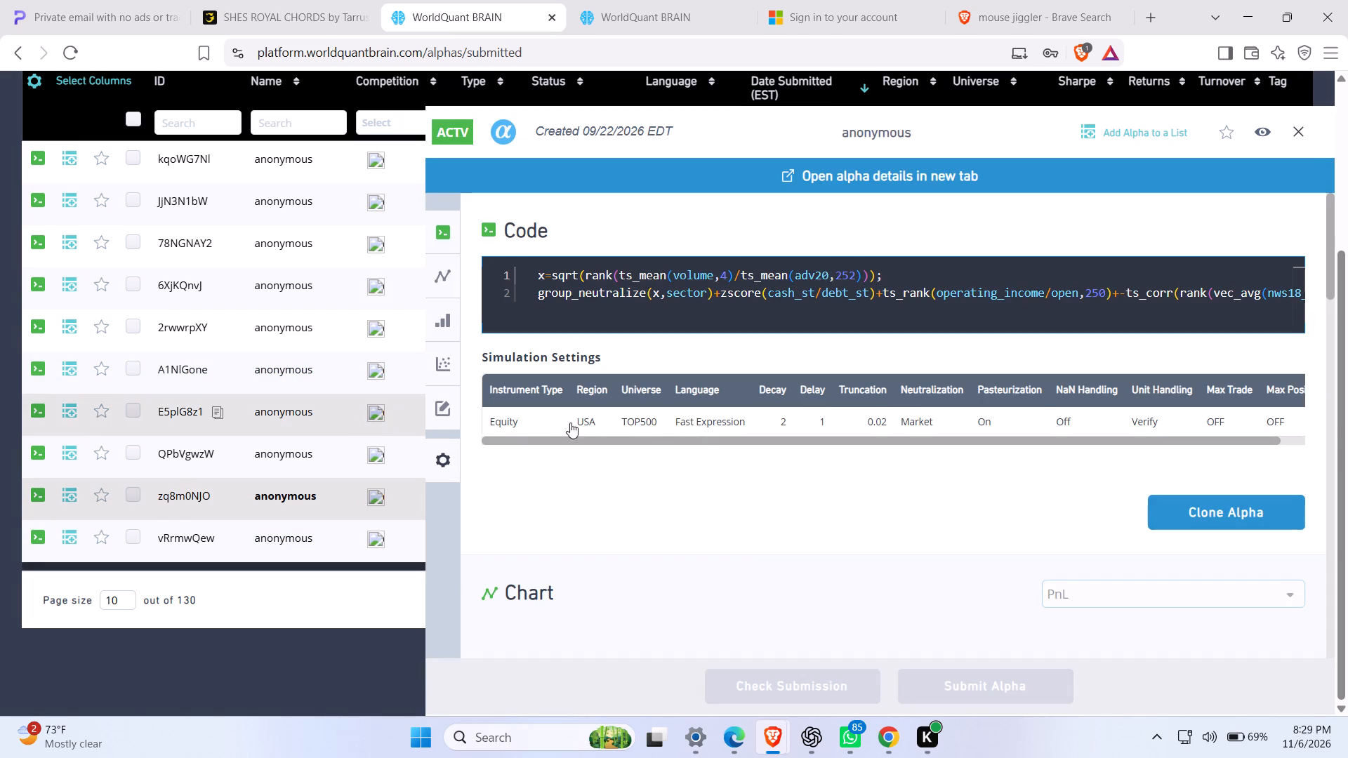
left_click(305, 414)
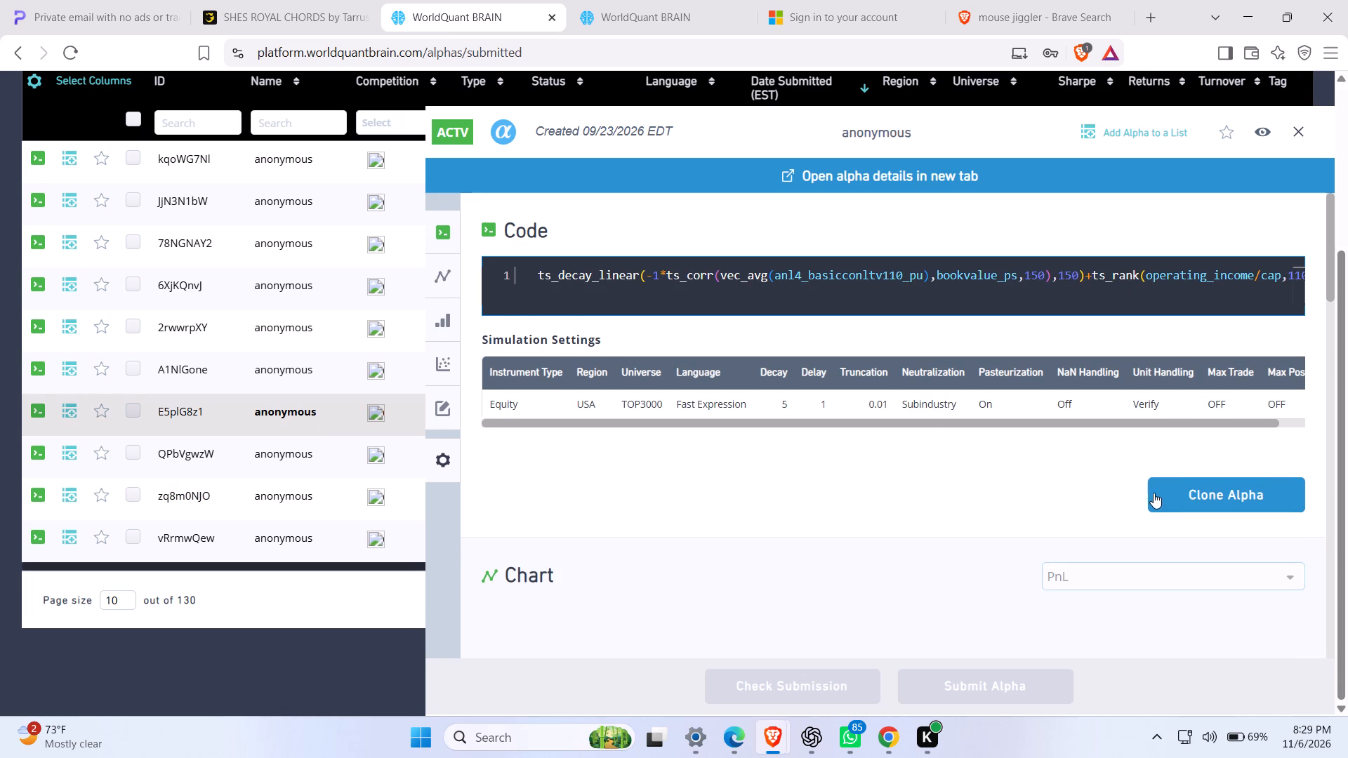
scroll(1154, 493, "down", 4)
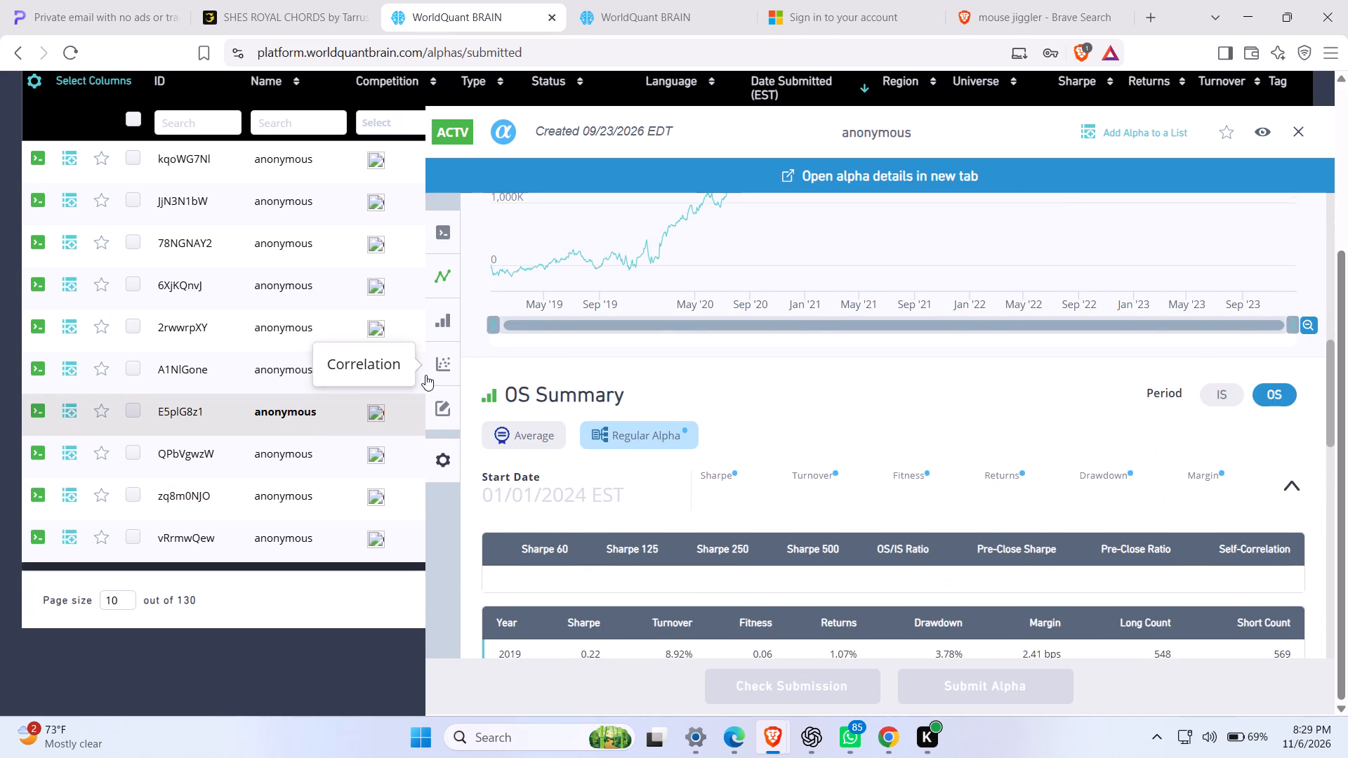
left_click(387, 364)
left_click(370, 326)
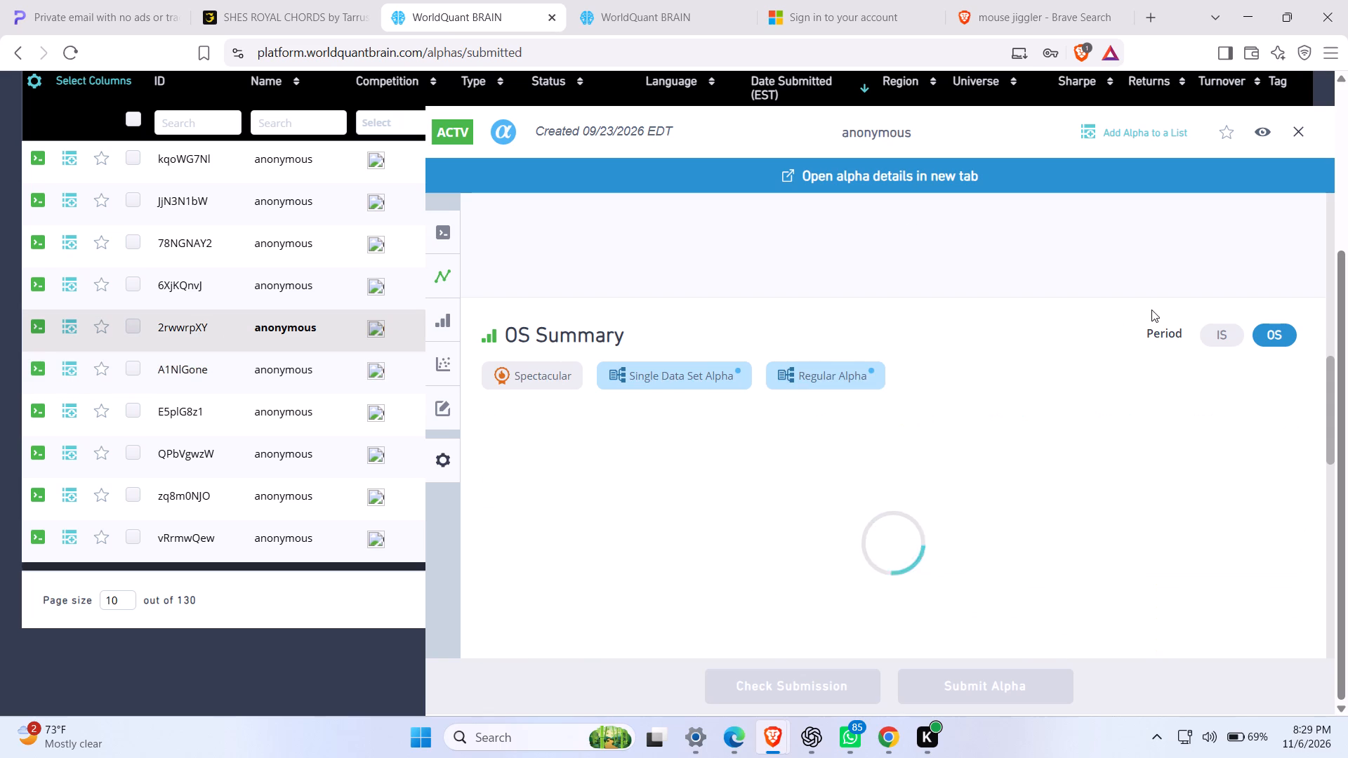
scroll(1151, 310, "up", 5)
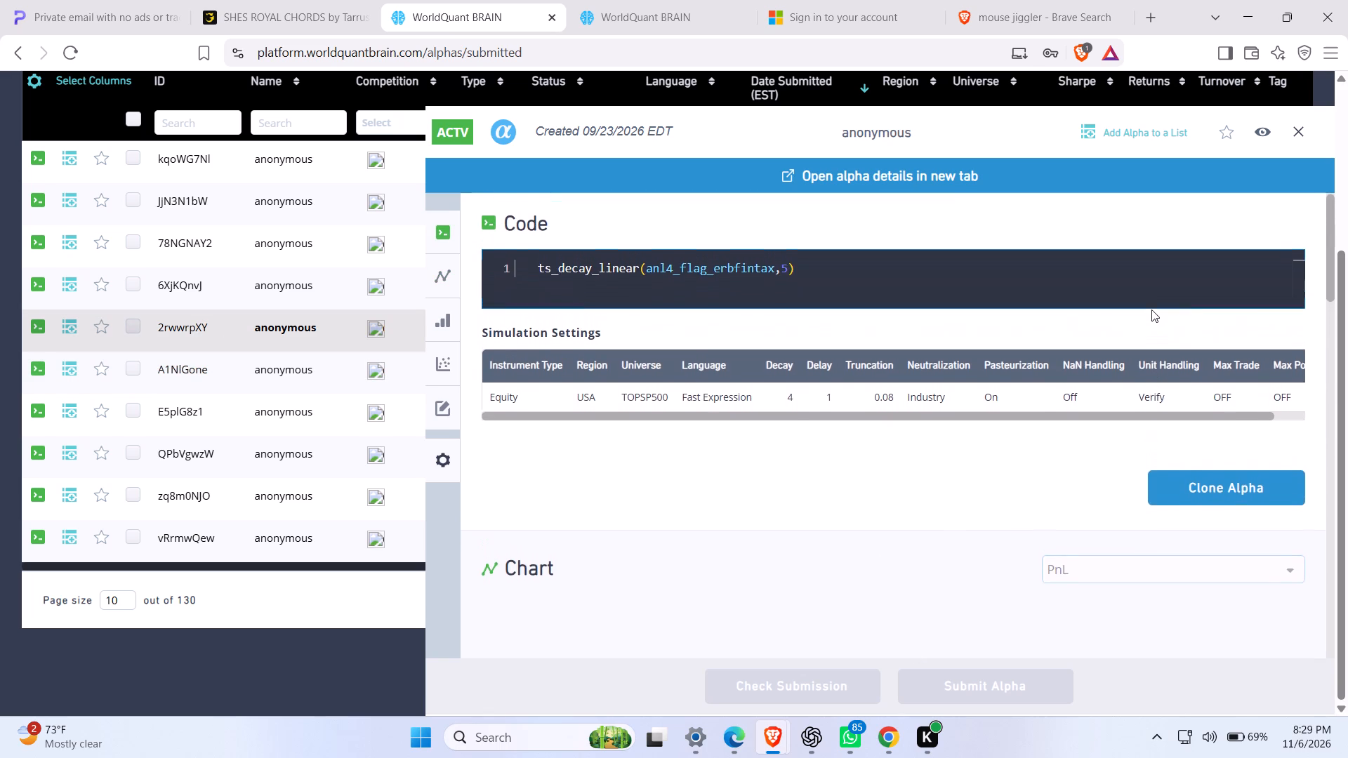
scroll(1151, 310, "up", 1)
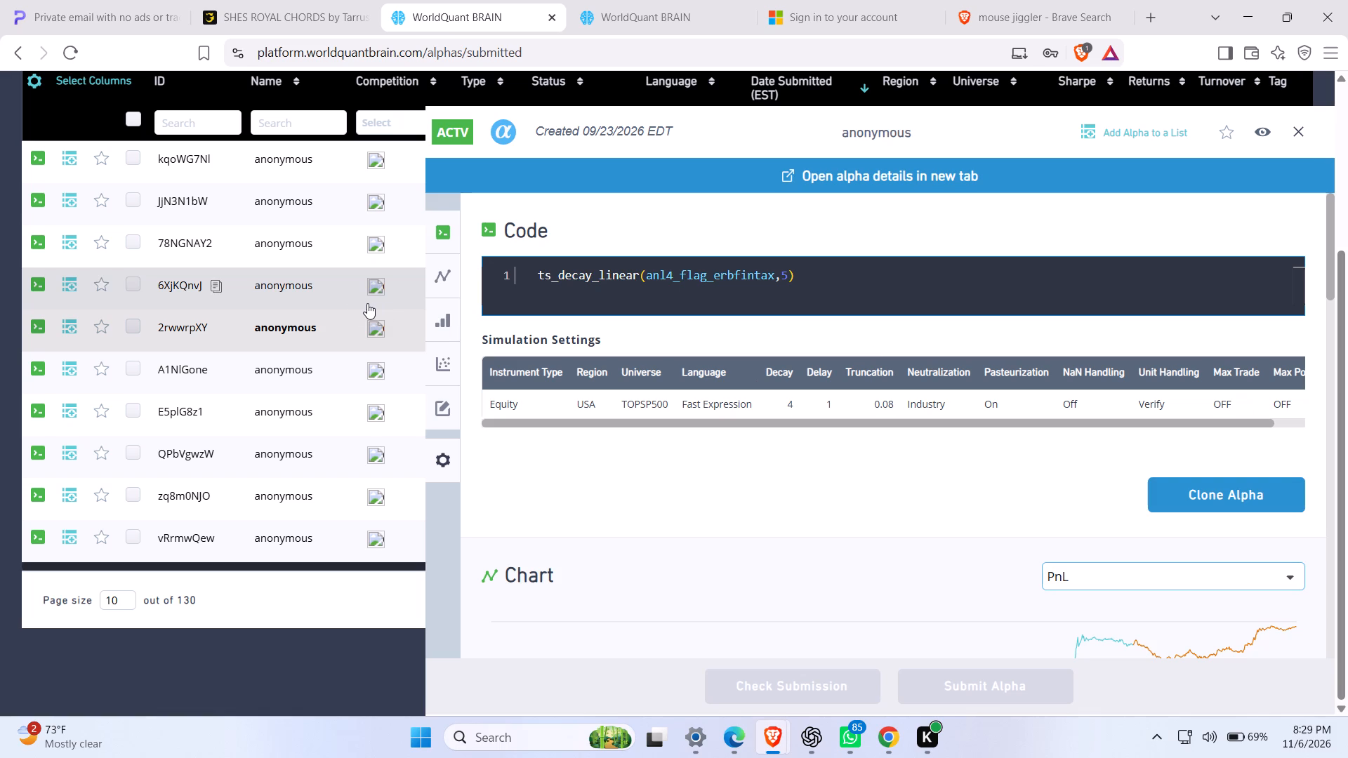
Review submitted alpha 6XjKQnvJ's PnL chart and OS Summary and clone it into a new simulation.
left_click(331, 299)
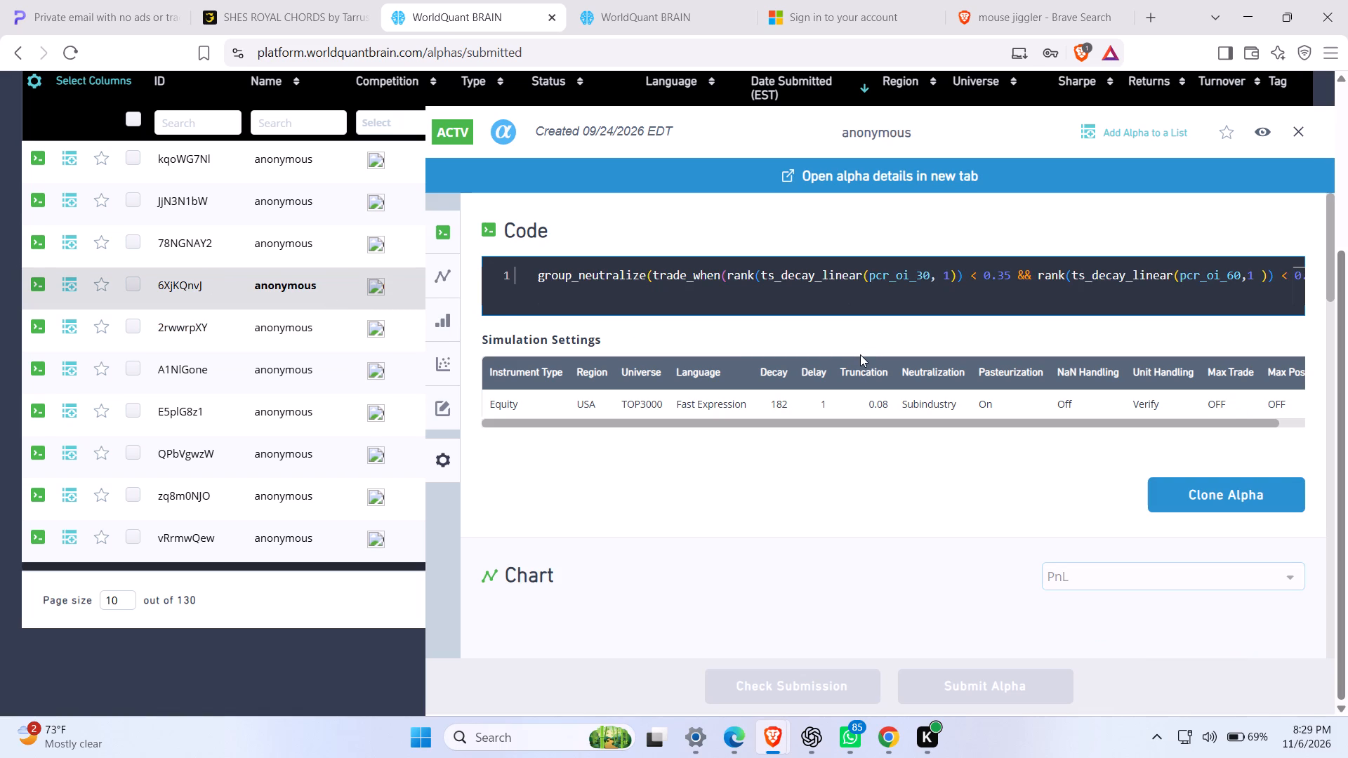
scroll(991, 372, "down", 2)
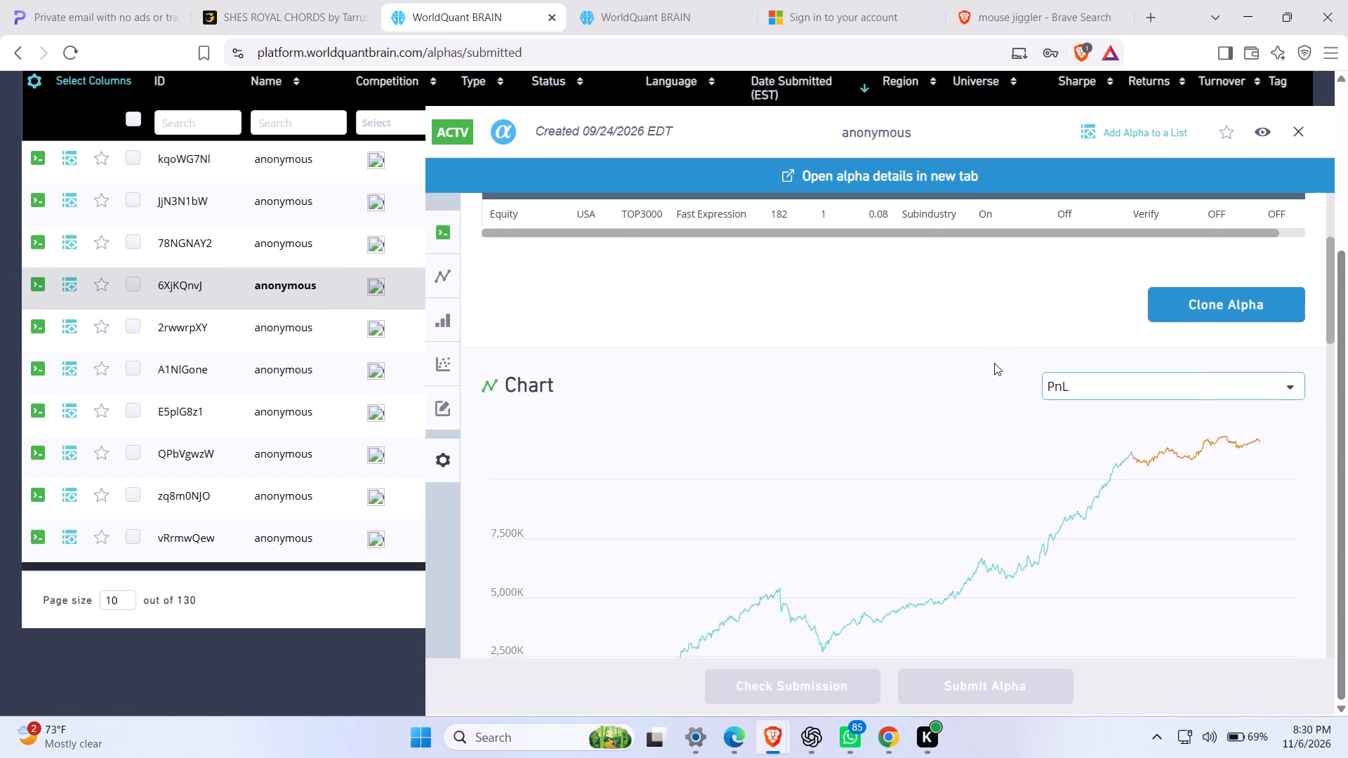
scroll(994, 363, "down", 1)
scroll(1006, 333, "up", 1)
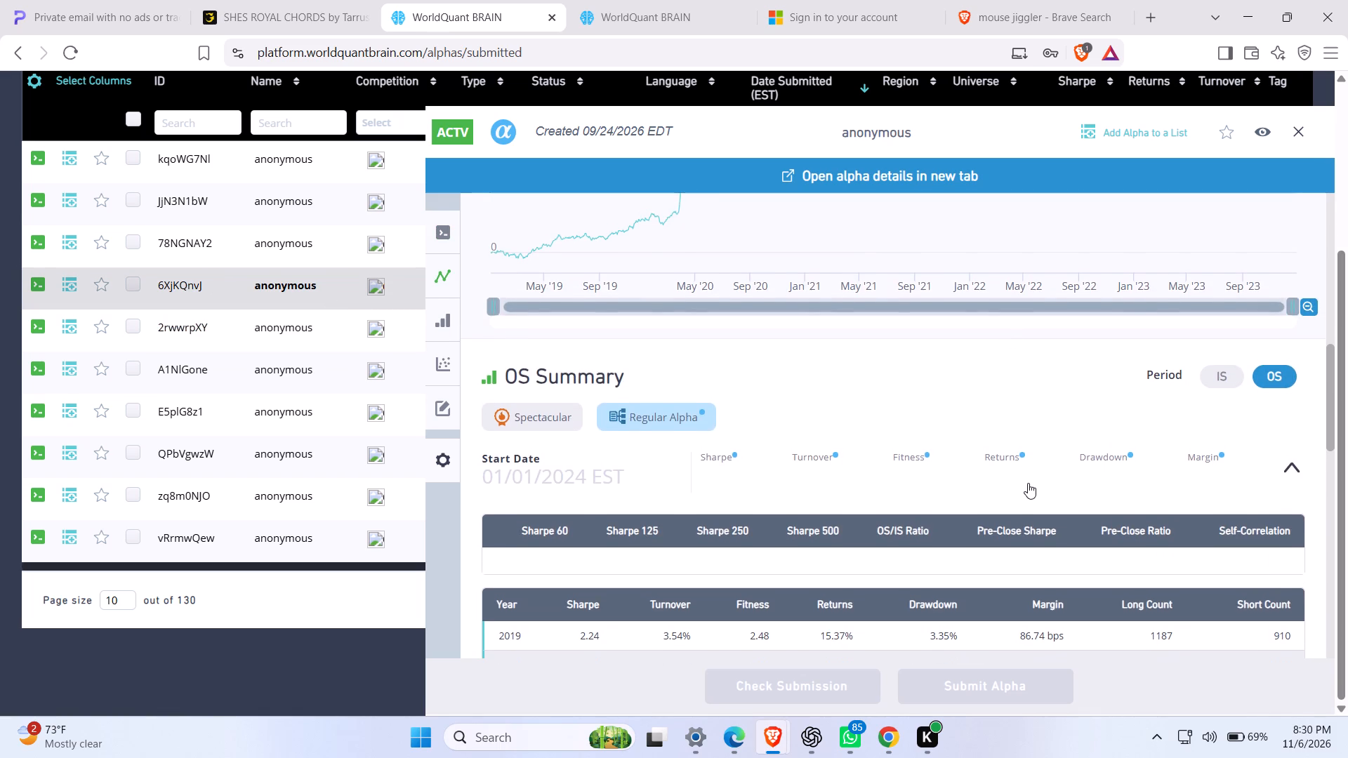
scroll(1028, 483, "up", 3)
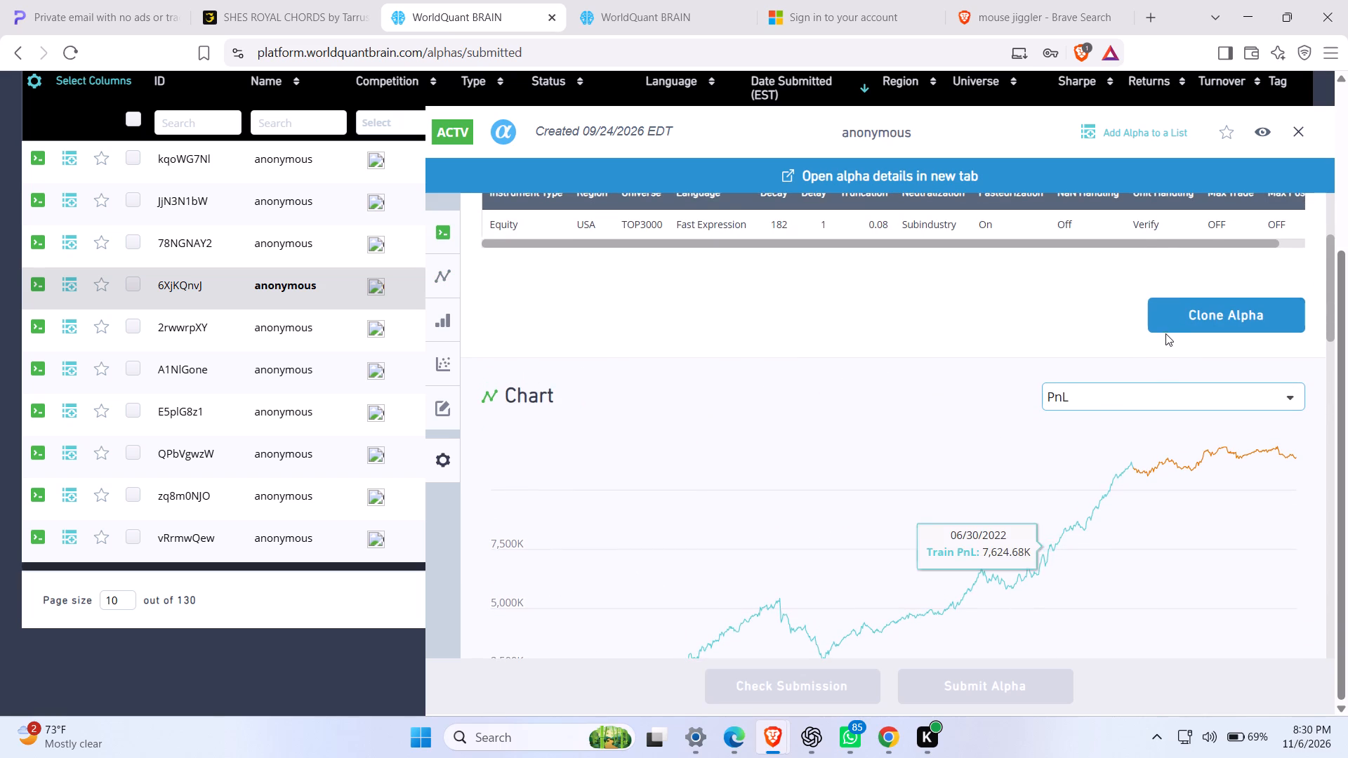
left_click(1167, 324)
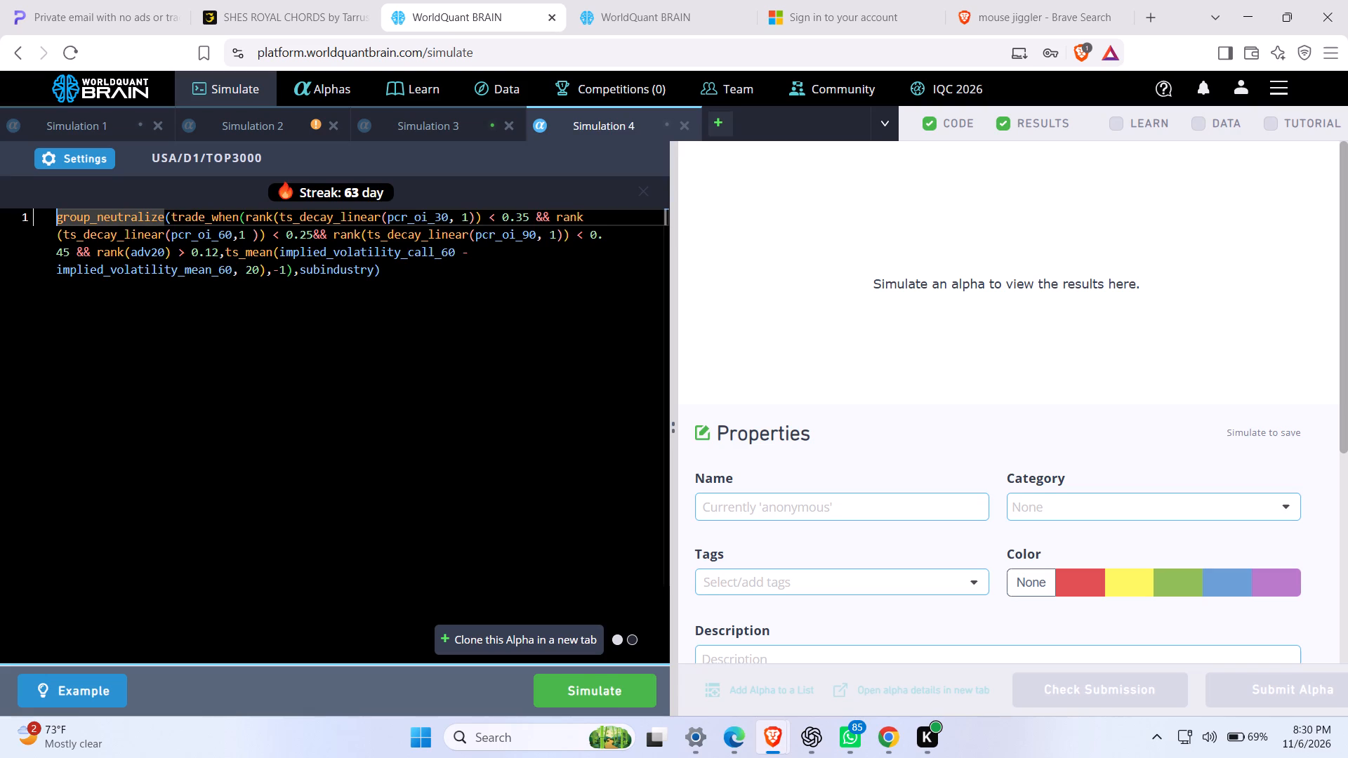
Replace pcr_oi_30 with pcr_oi_90 in the first rank condition of the cloned expression.
left_click(440, 213)
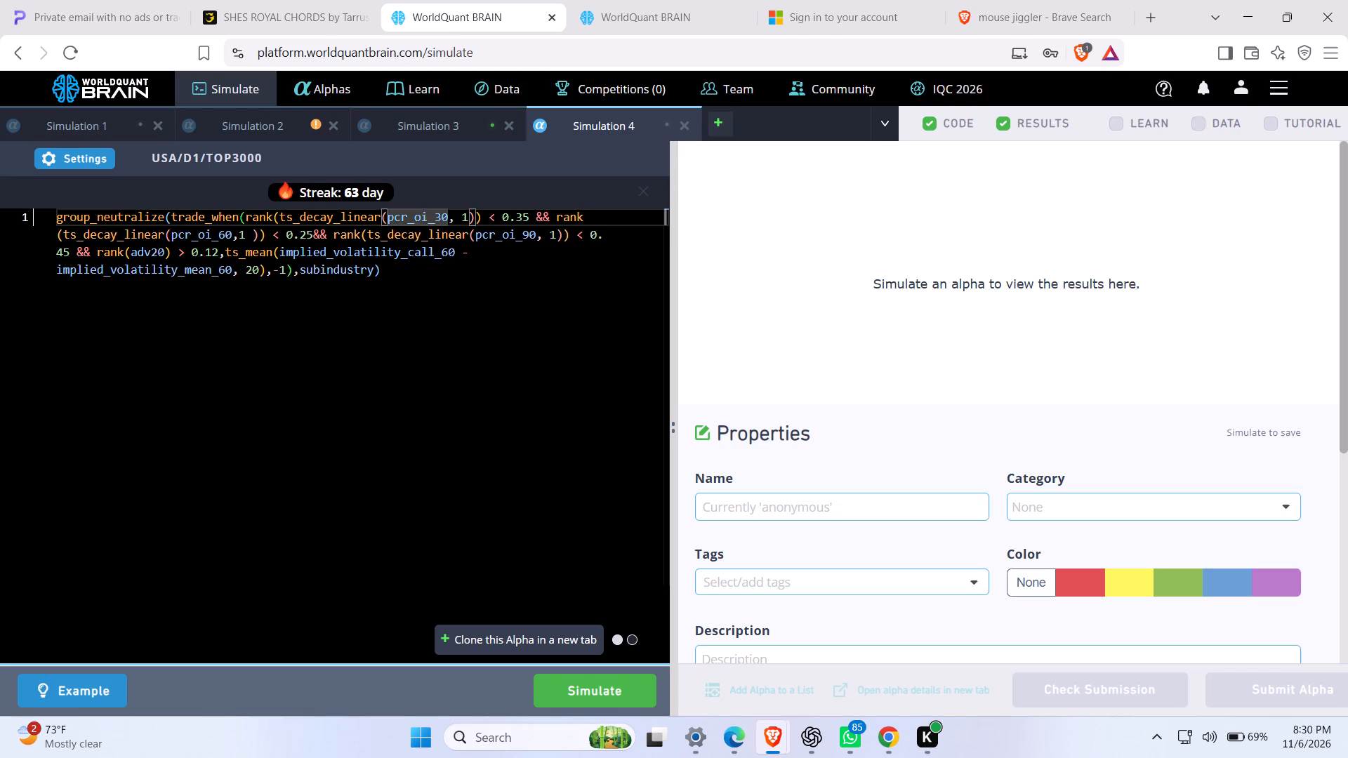
key("BackSpace")
key("9")
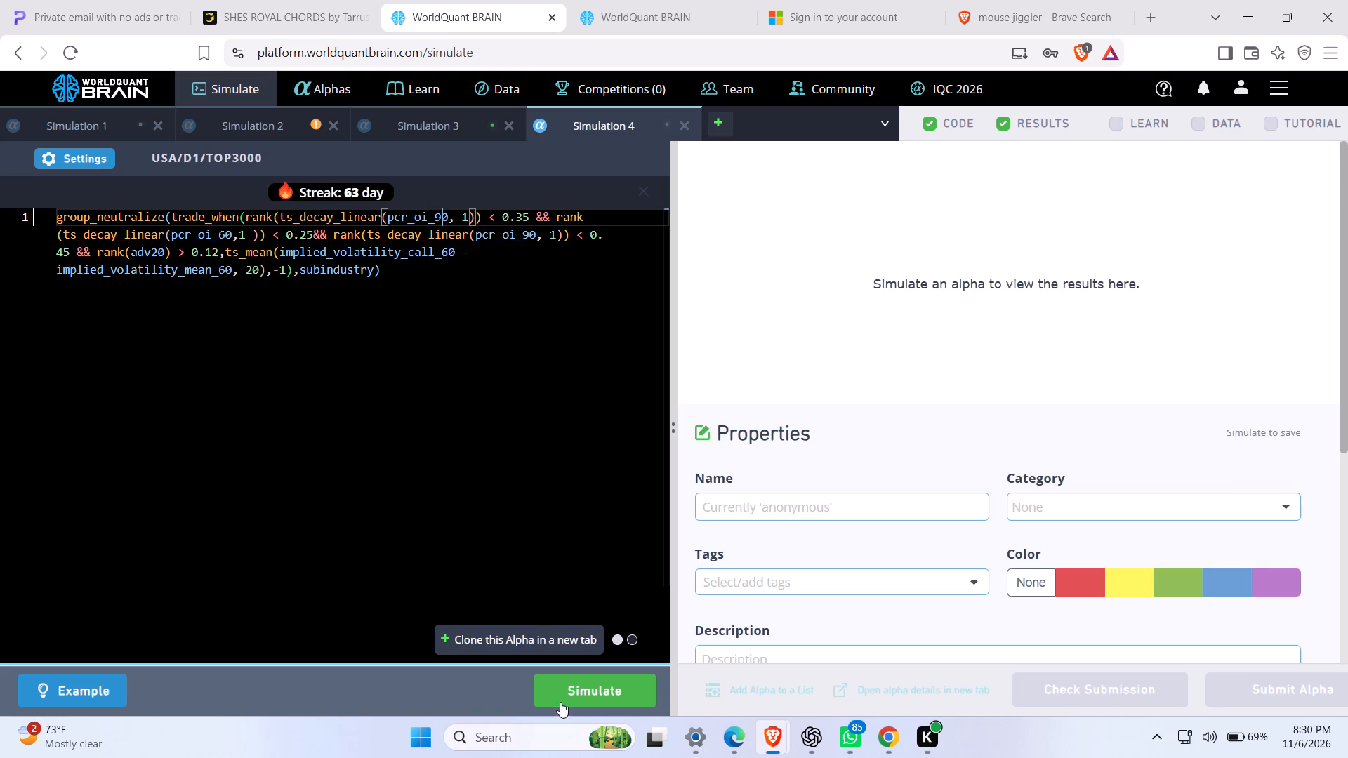
Wrap the whole group_neutralize expression in ts_decay_linear with a window of 10 and run the simulation.
left_click(432, 366)
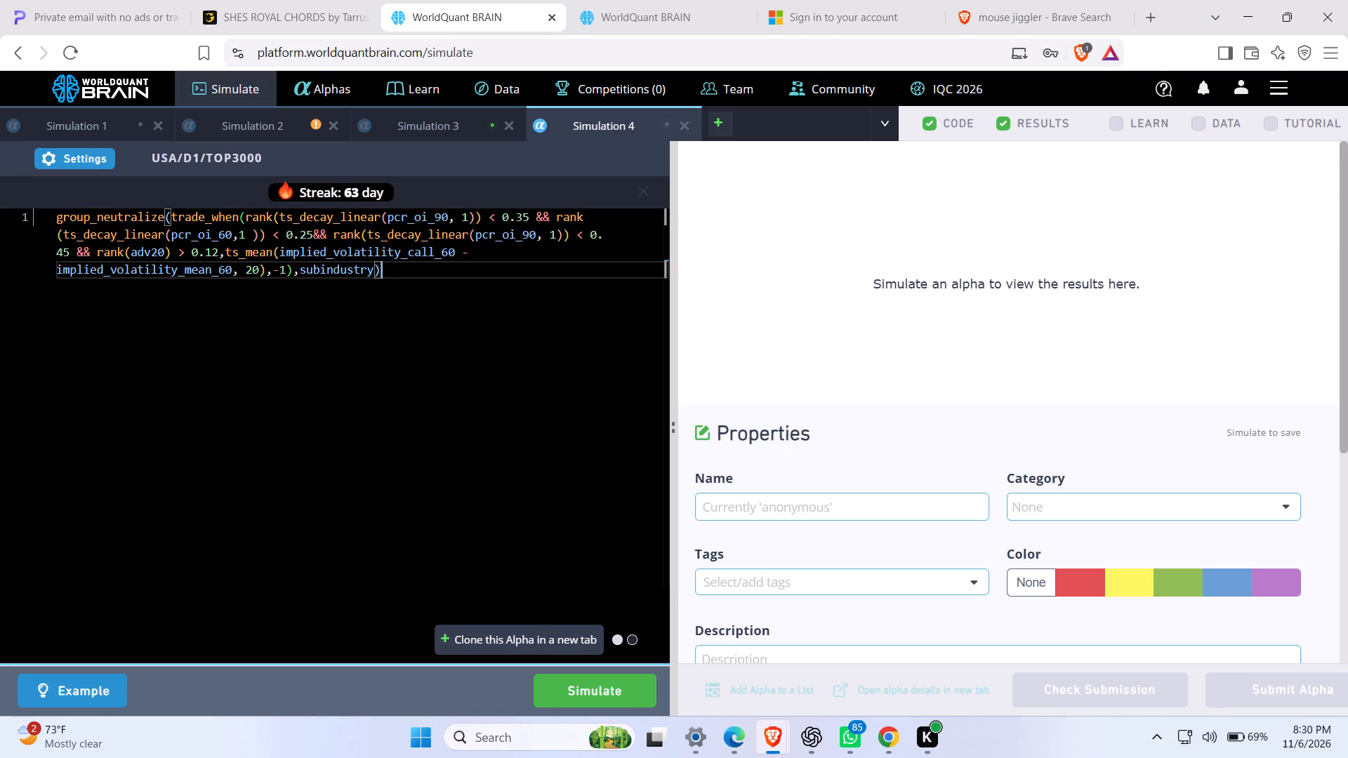
type(",10")
key("shift+parenright")
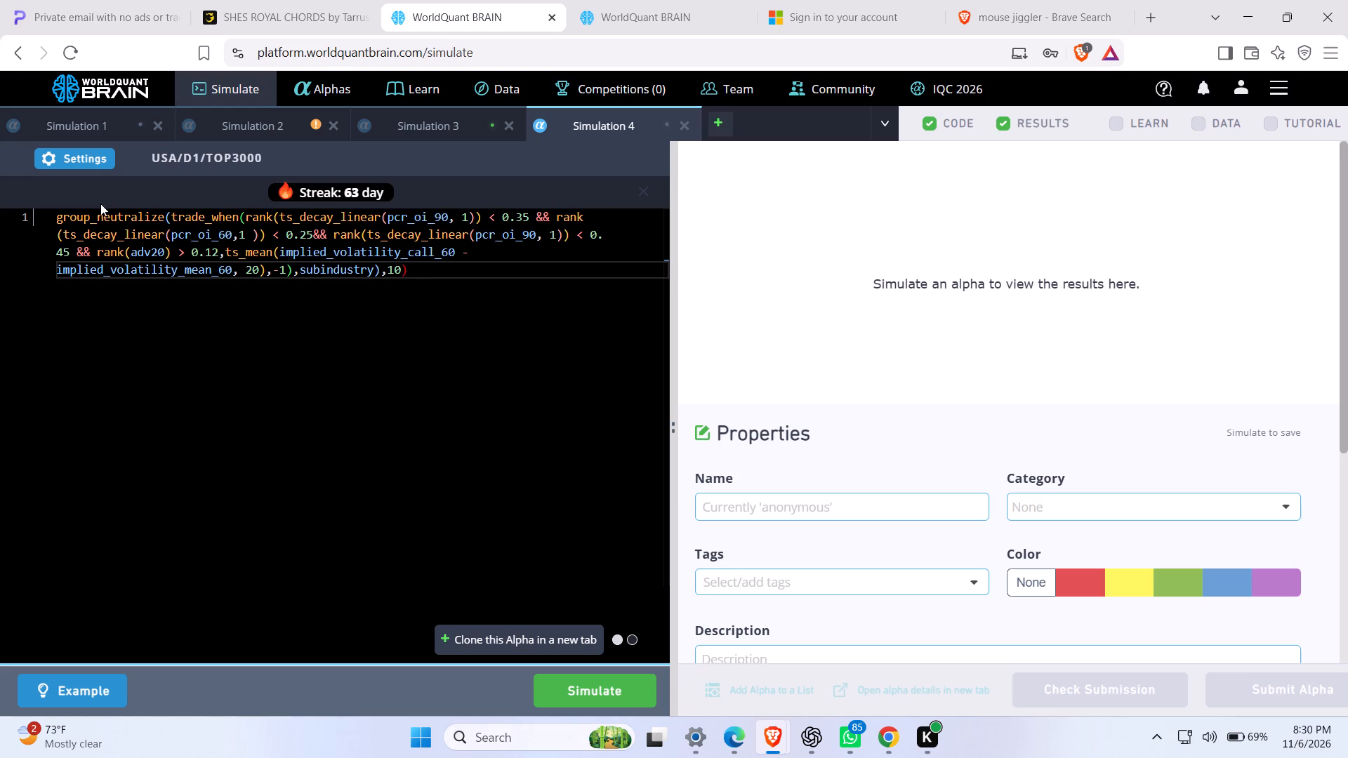
left_click(58, 210)
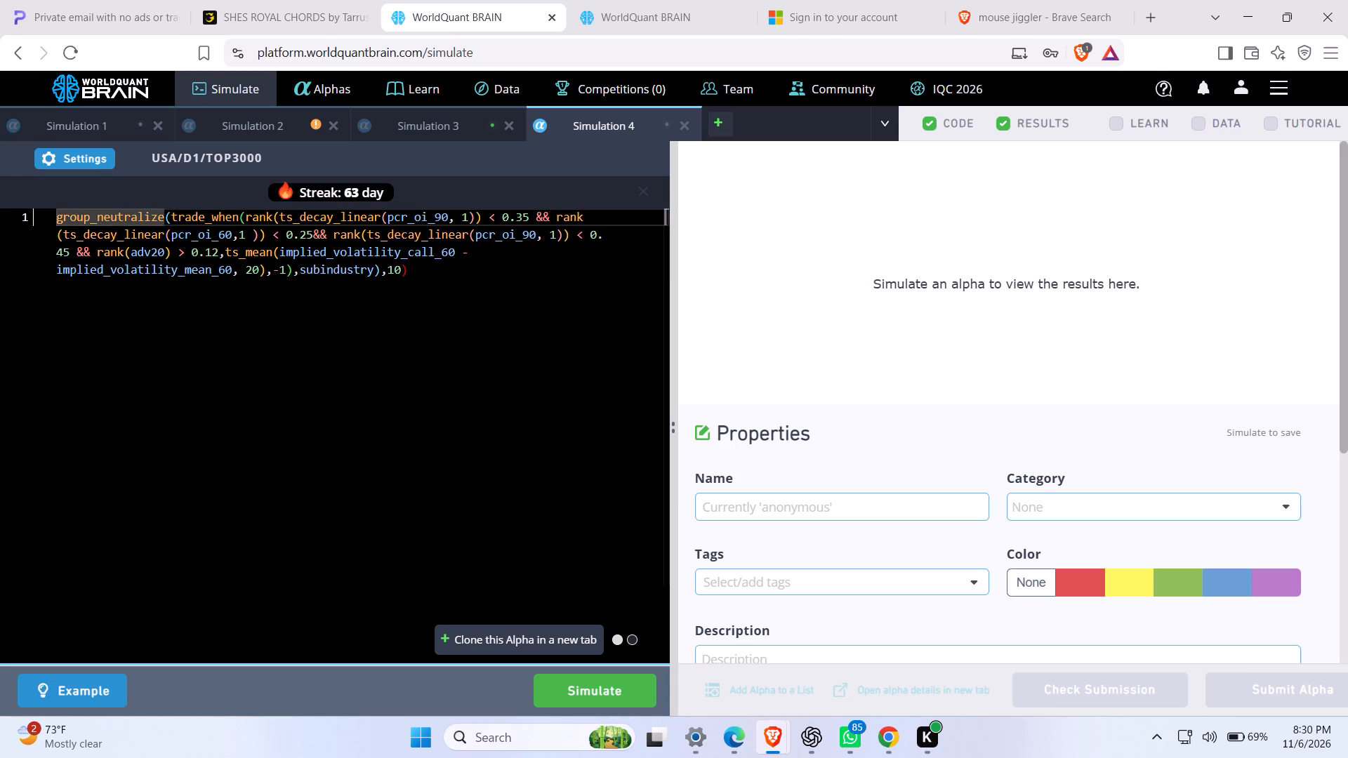
key("shift+parenleft")
left_click(58, 210)
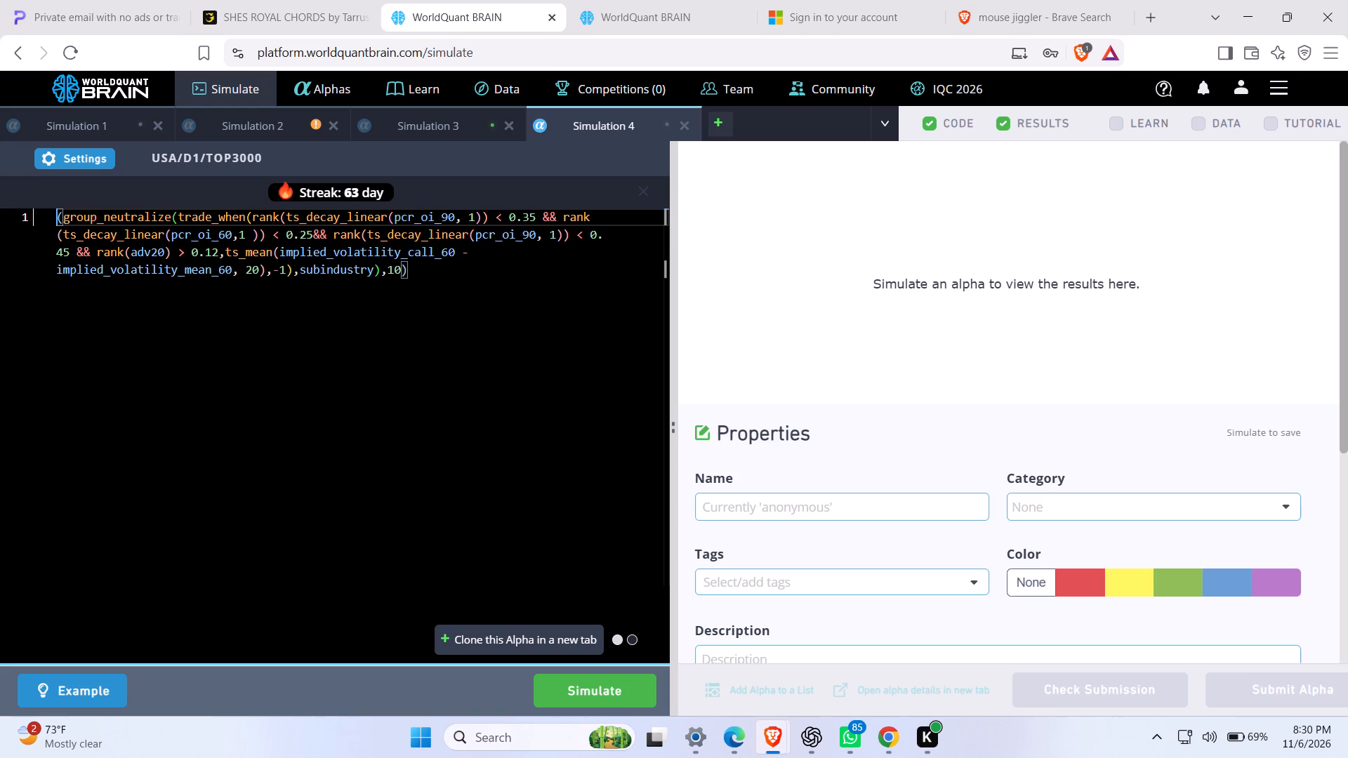
type("dr")
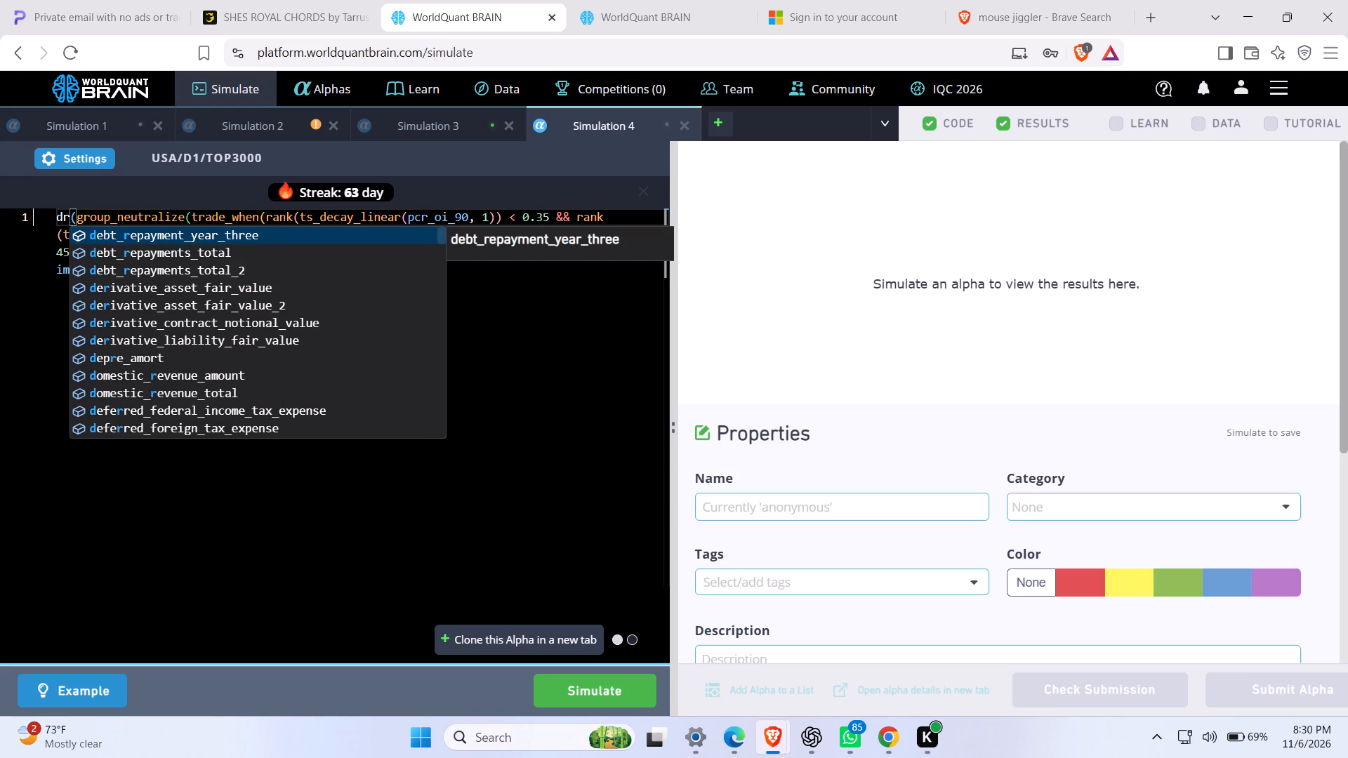
key("BackSpace")
key("BackSpace")
type("ts")
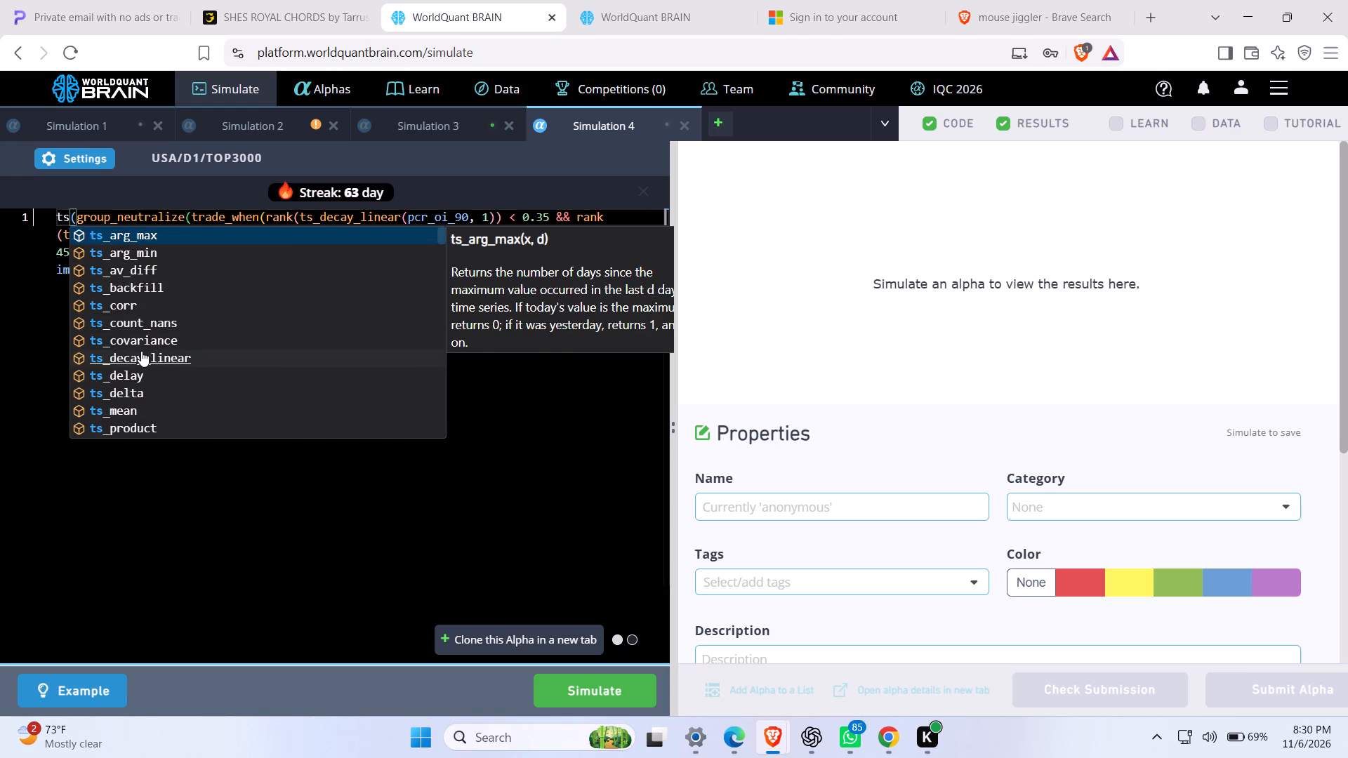
left_click(141, 351)
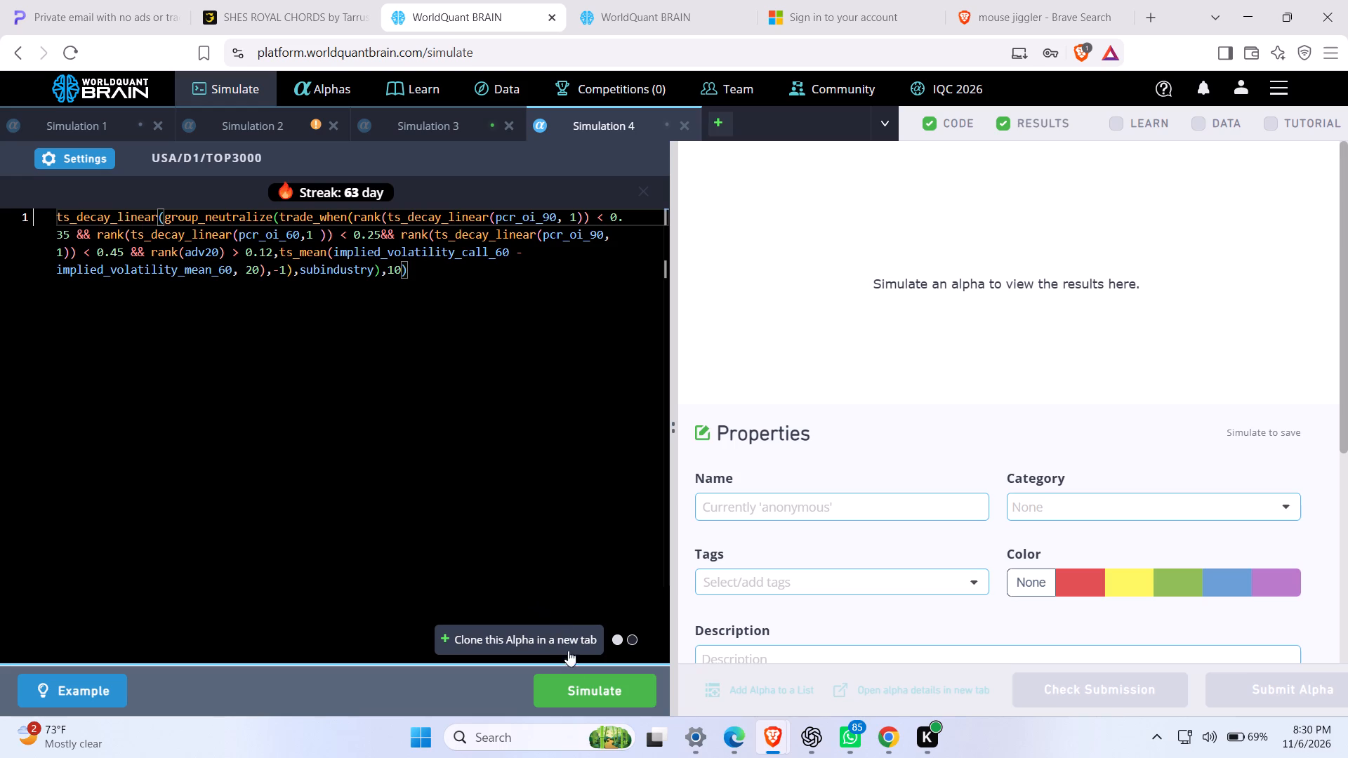
left_click(580, 686)
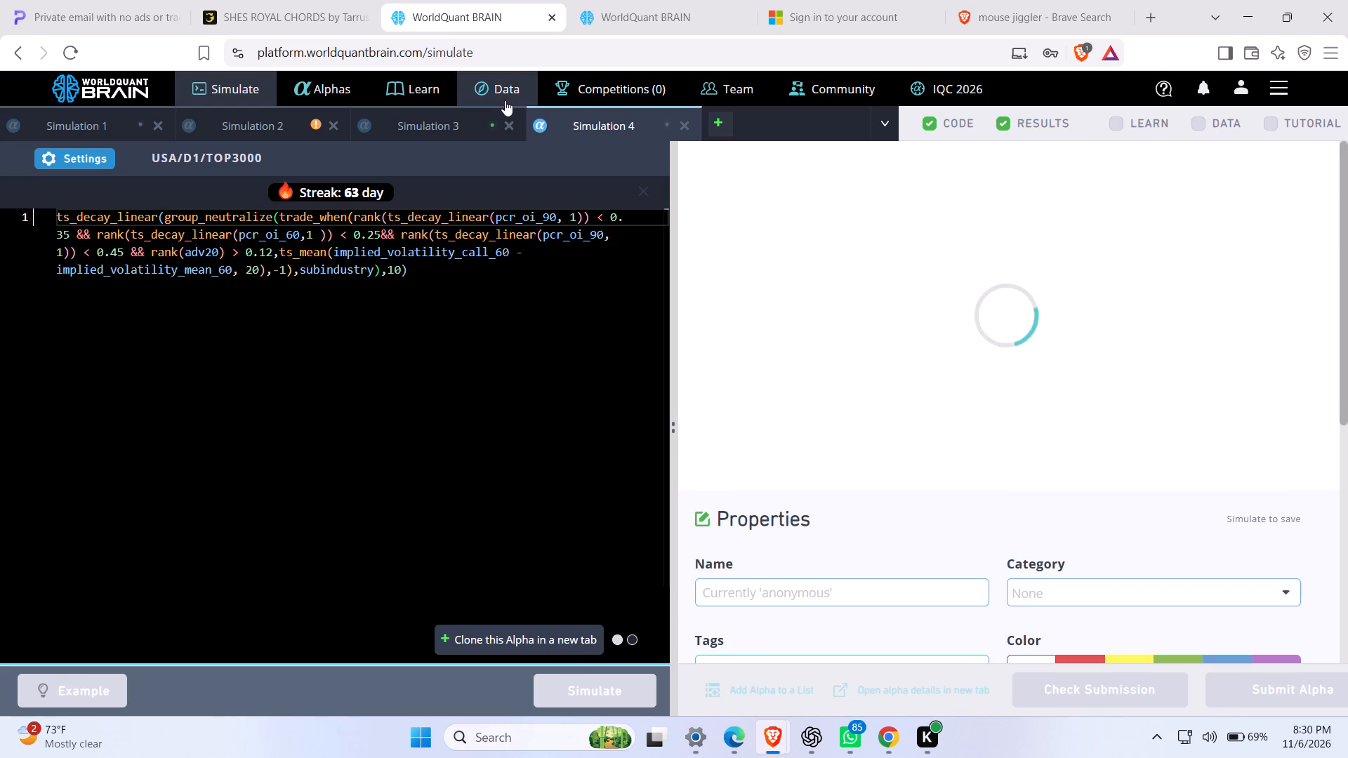
Close the Simulation 3 tab.
left_click(506, 121)
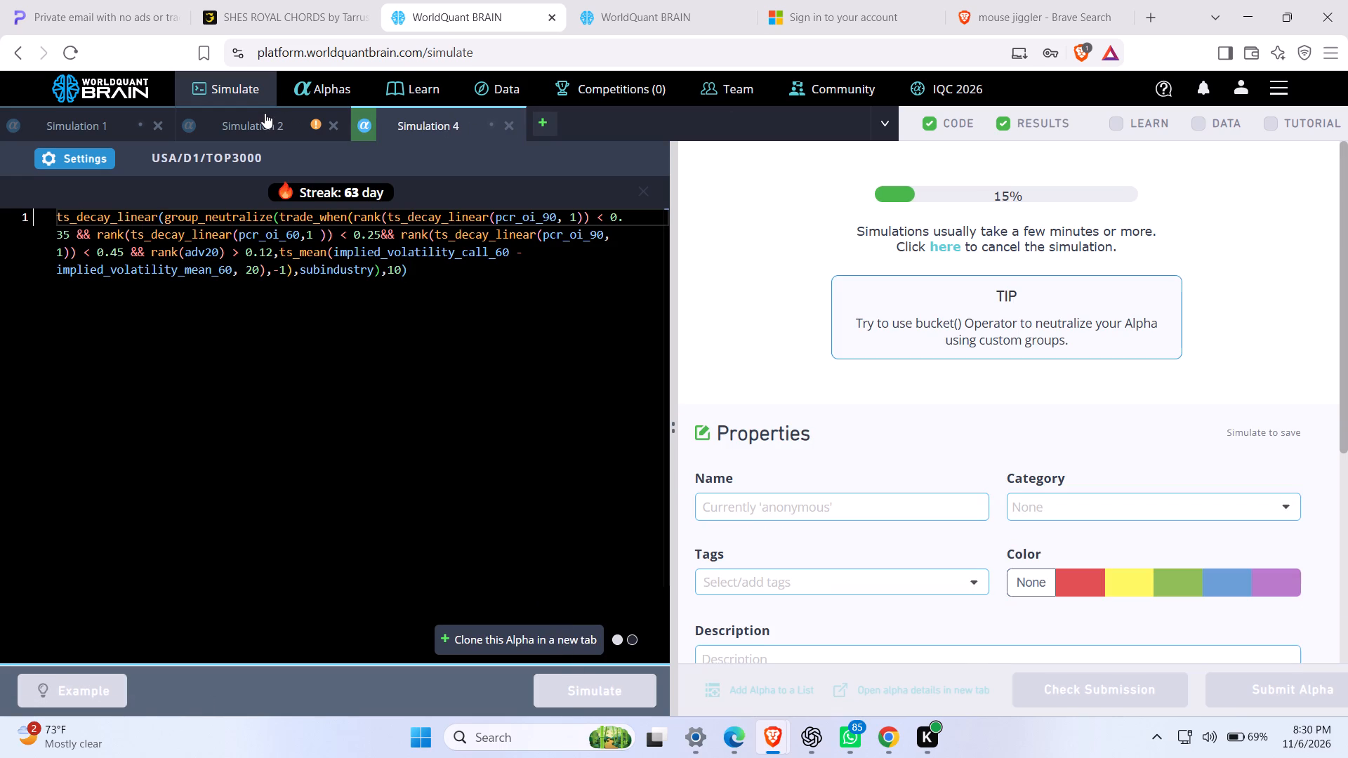
Reveal Simulation 2's test period and examine the failed test under IS Testing Status.
left_click(269, 120)
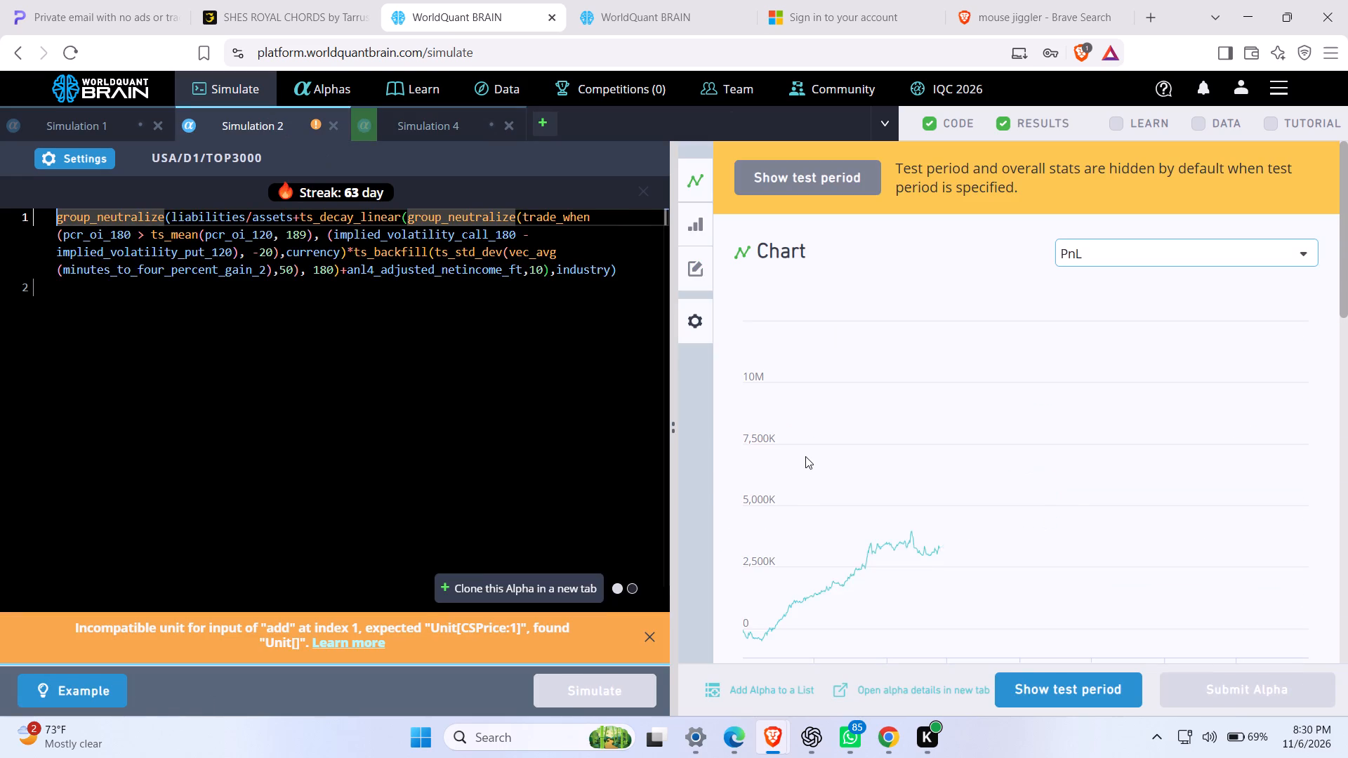
left_click(1054, 682)
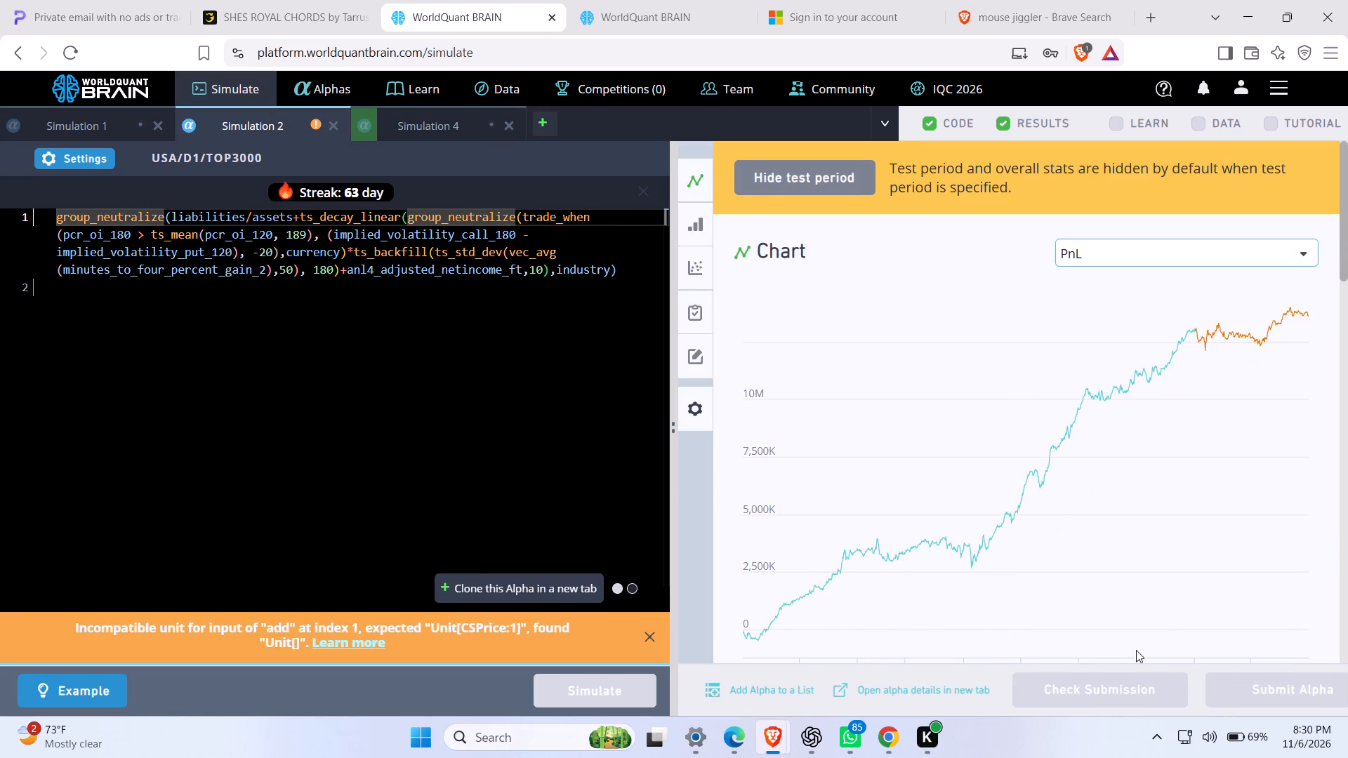
left_click(1347, 547)
left_click_drag(1347, 547, 1347, 510)
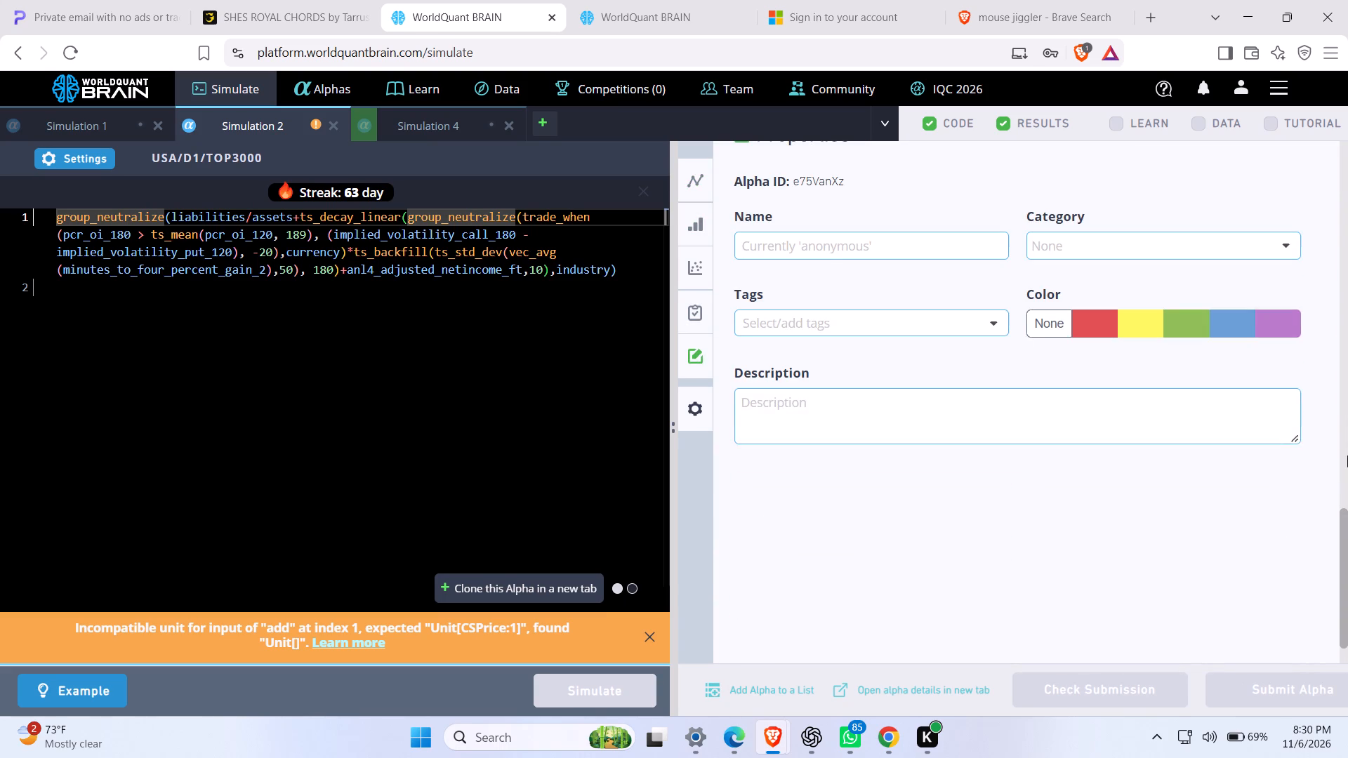
left_click(1347, 456)
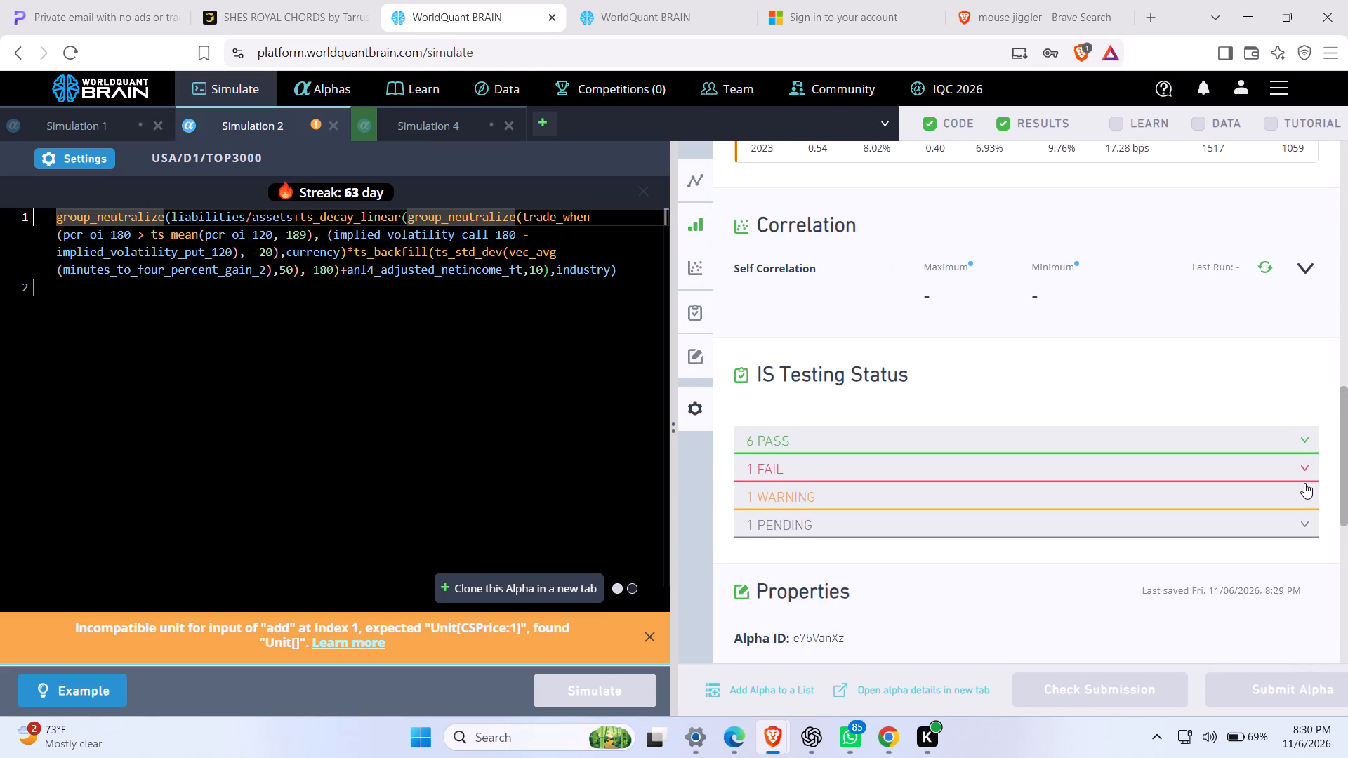
left_click(1304, 477)
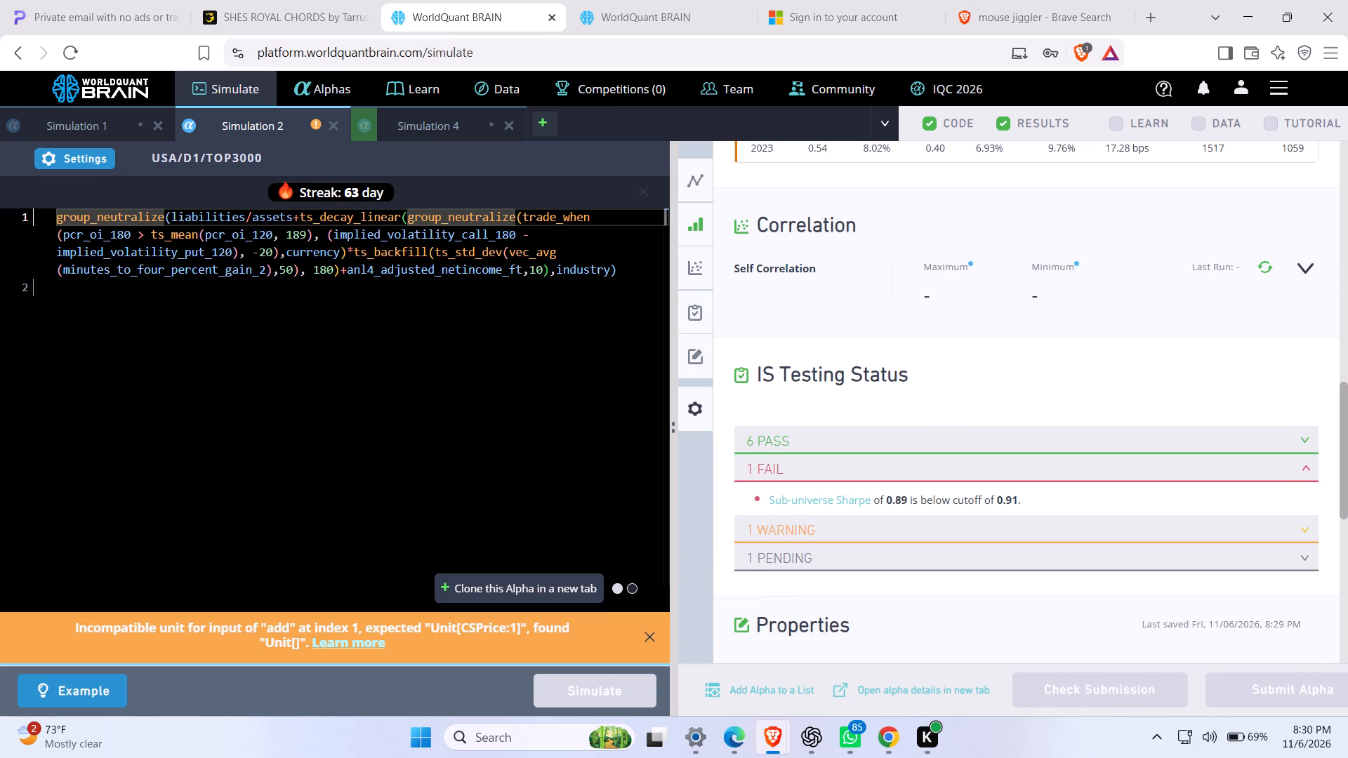
Set Simulation 2's truncation to 0.08 and decay to 9, apply the settings and run the simulation.
left_click(39, 159)
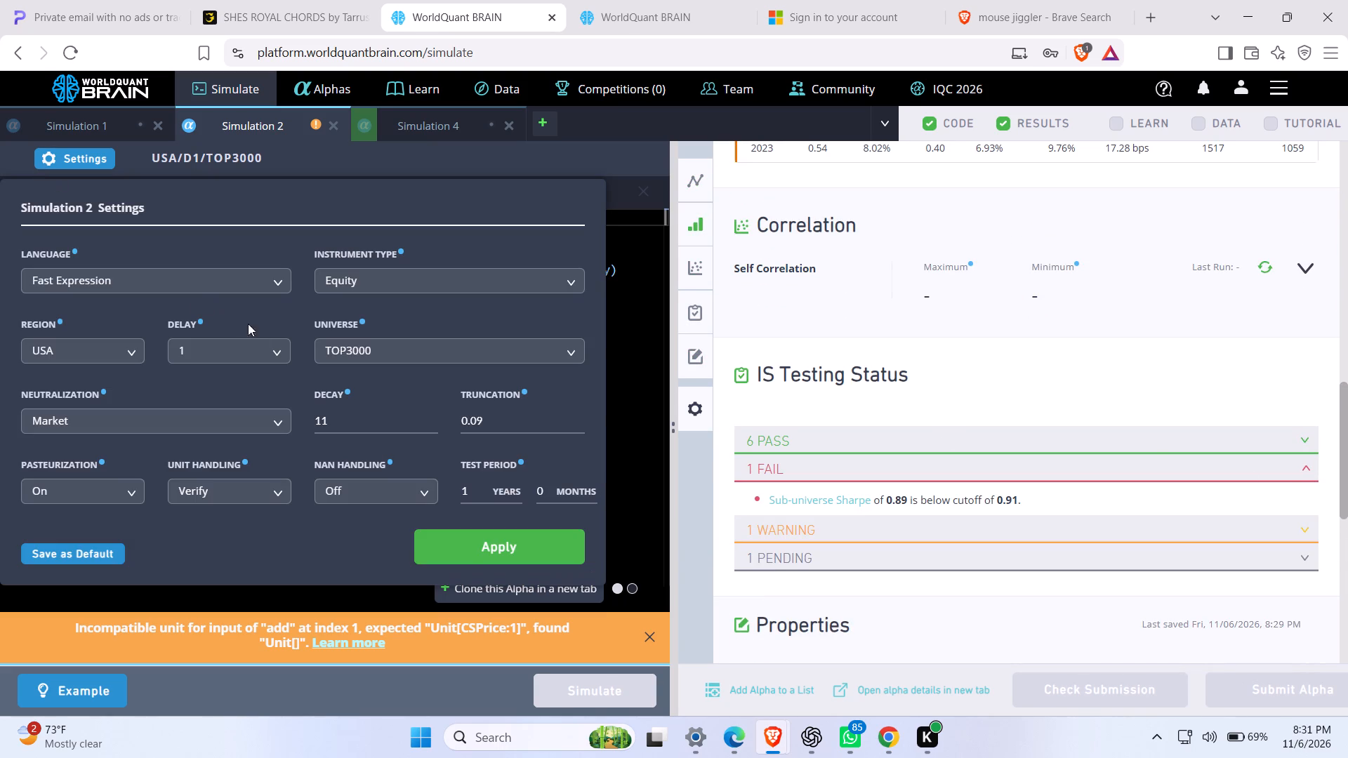
left_click(480, 415)
key("5")
key("BackSpace")
key("8")
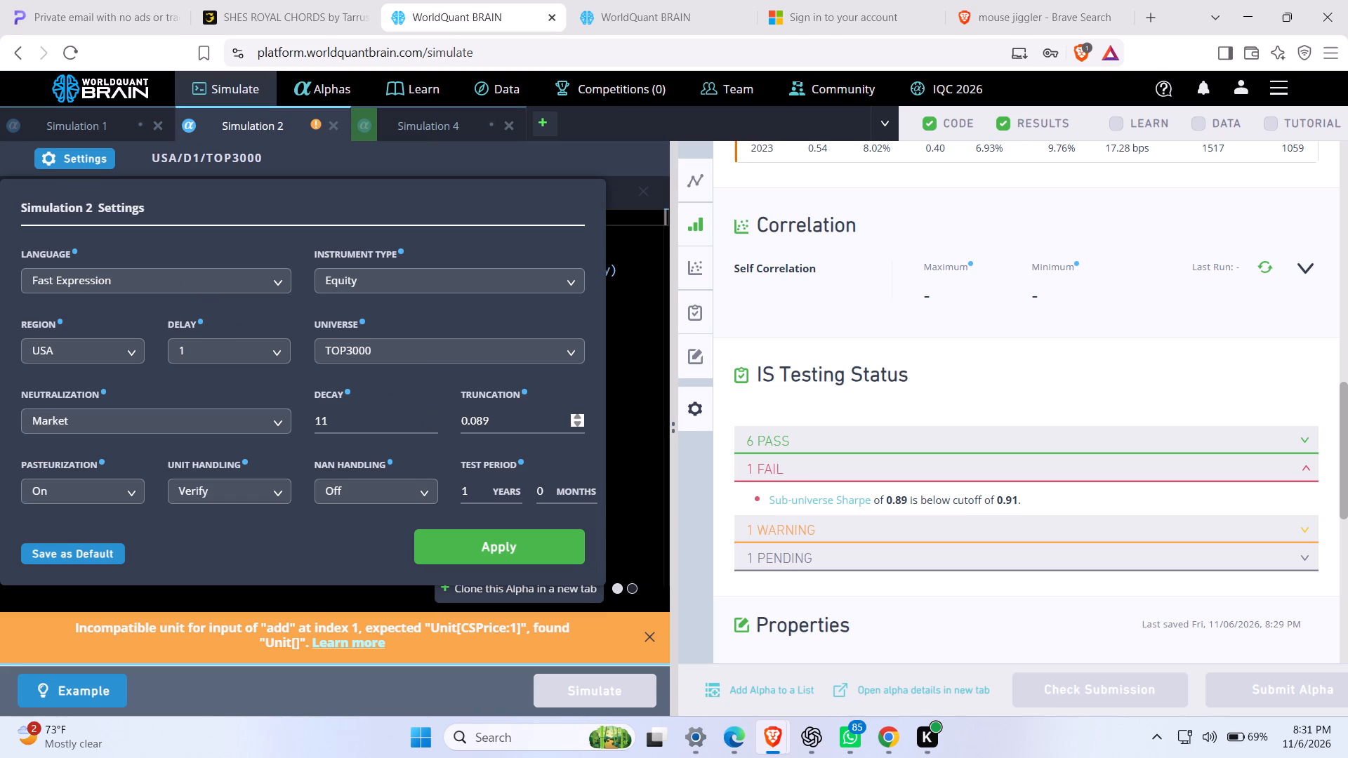
left_click(505, 416)
key("BackSpace")
left_click(397, 427)
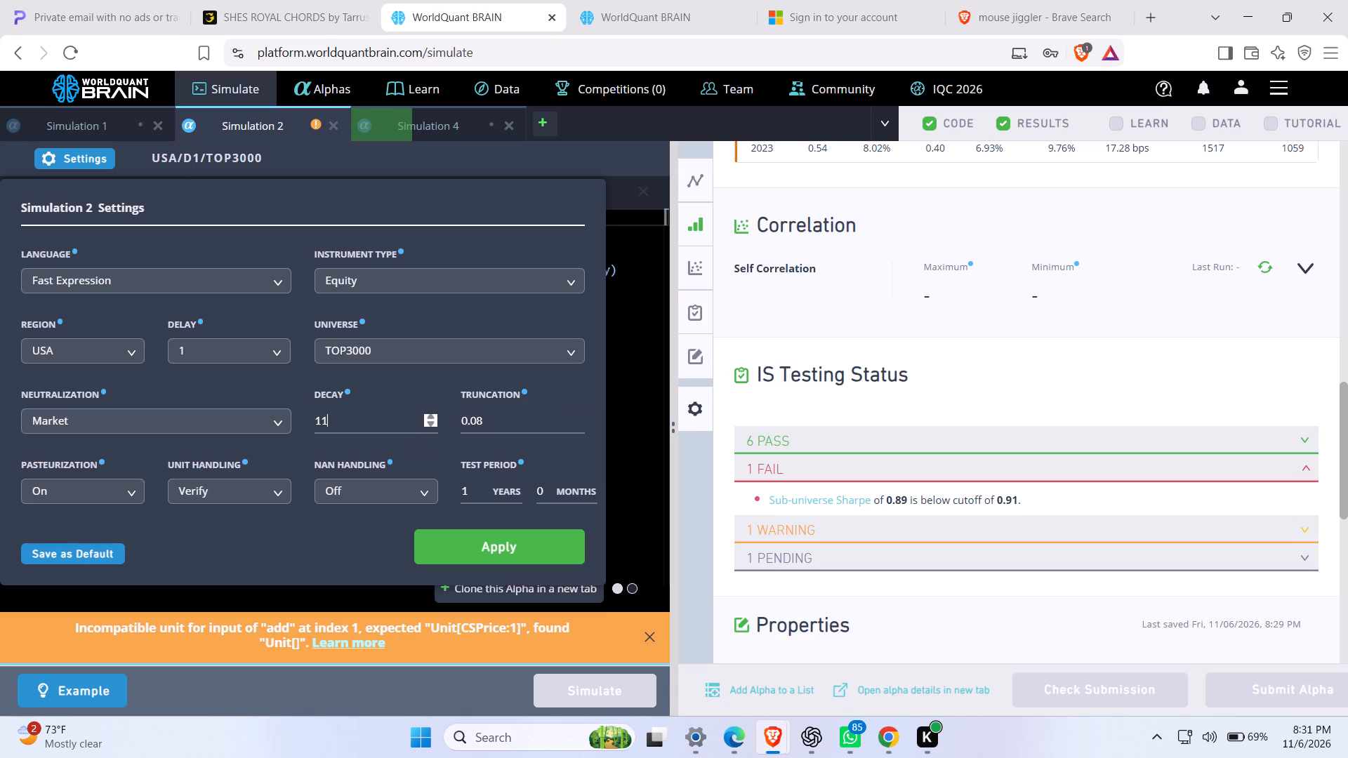
key("BackSpace")
key("BackSpace")
key("9")
left_click(480, 538)
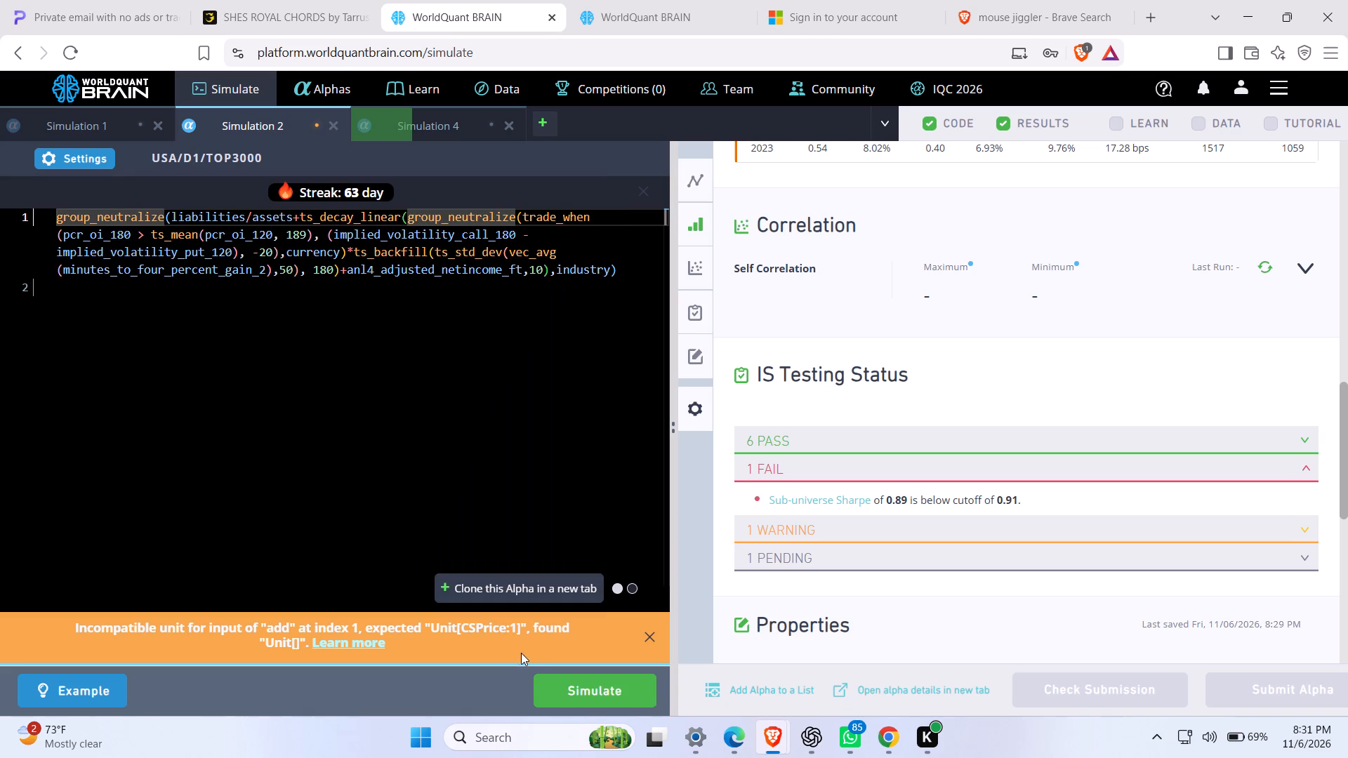
left_click(551, 689)
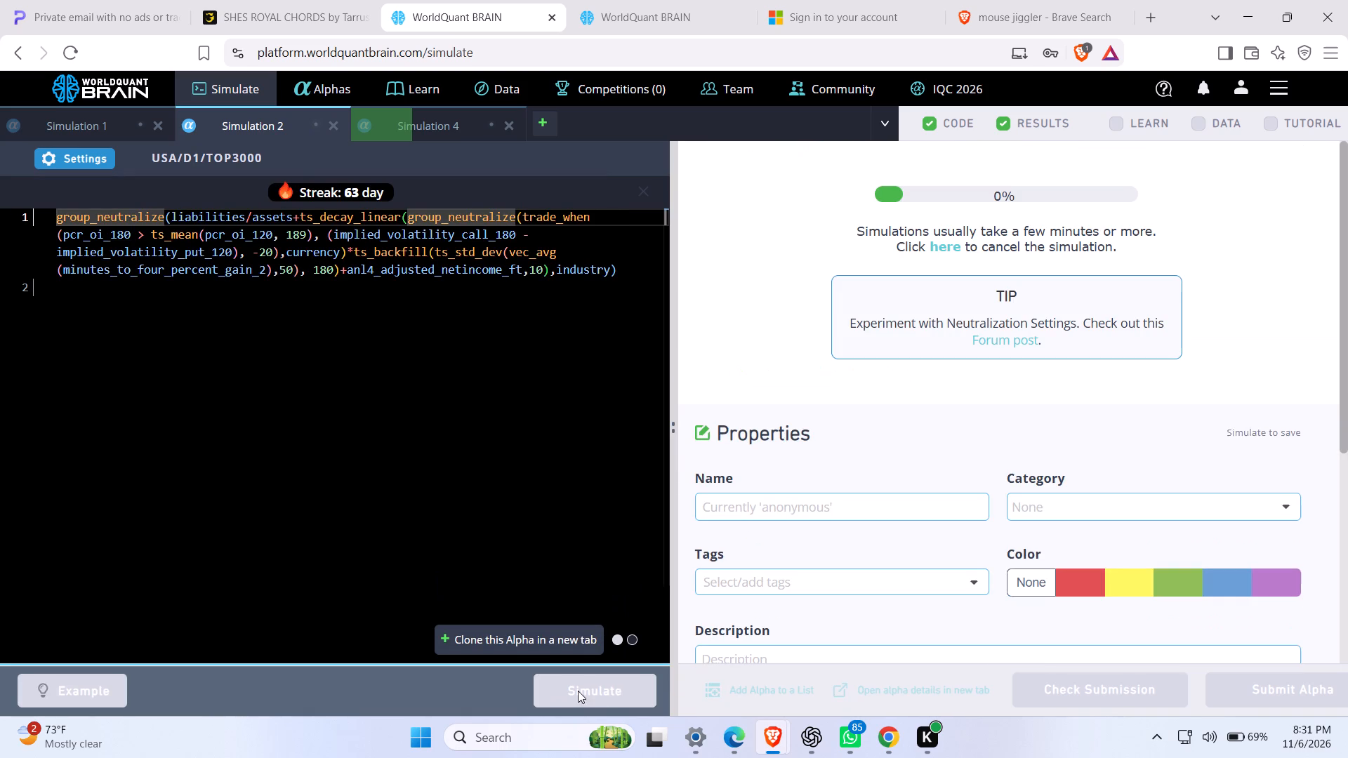
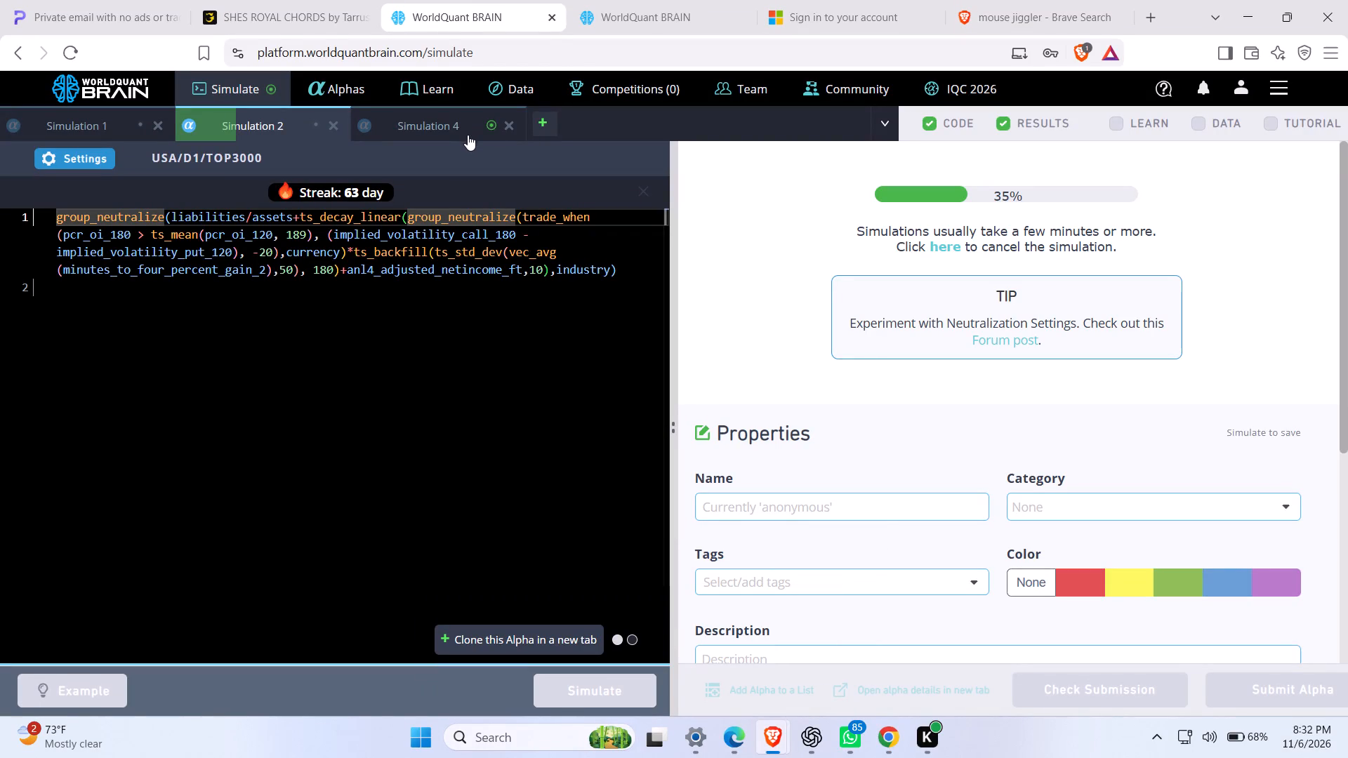
Reveal Simulation 4's test period and examine its yearly IS Summary and IS Testing Status.
left_click(494, 119)
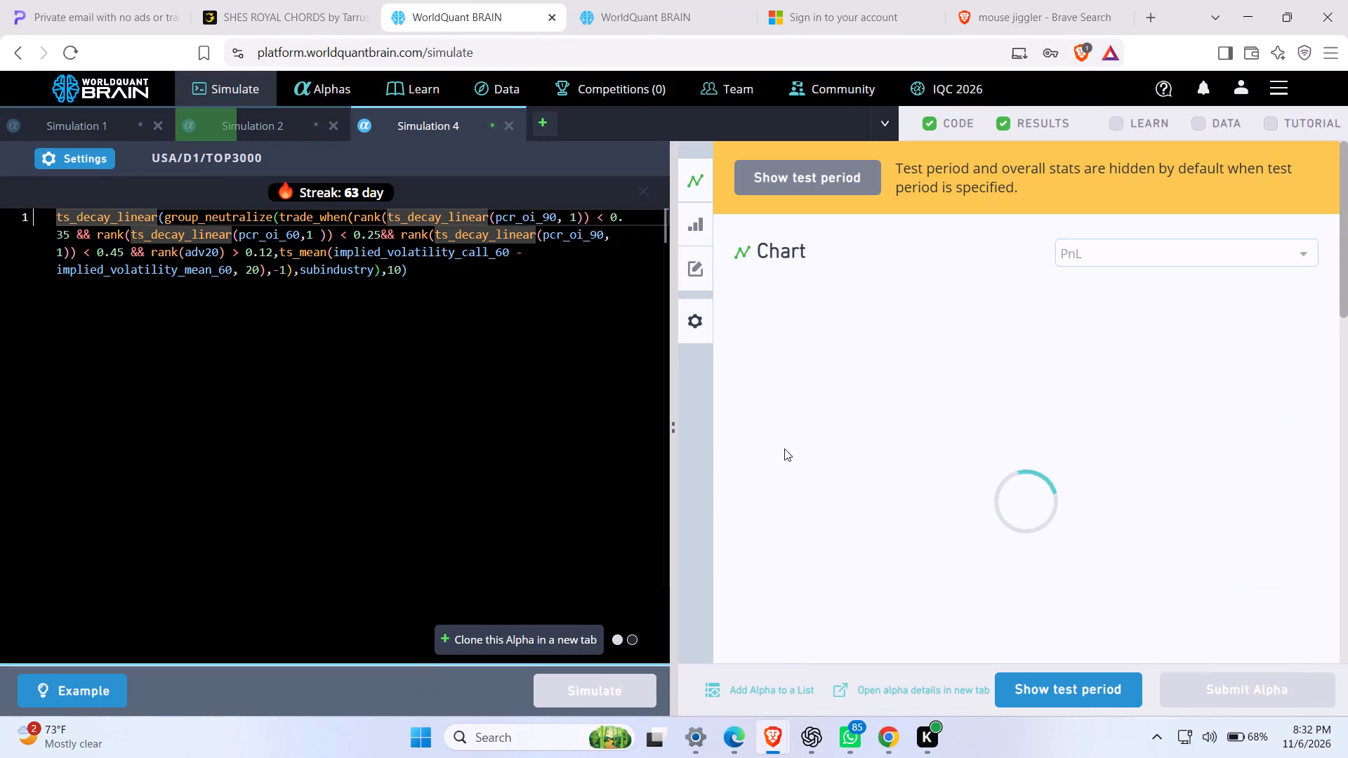
left_click(1029, 691)
left_click(1347, 561)
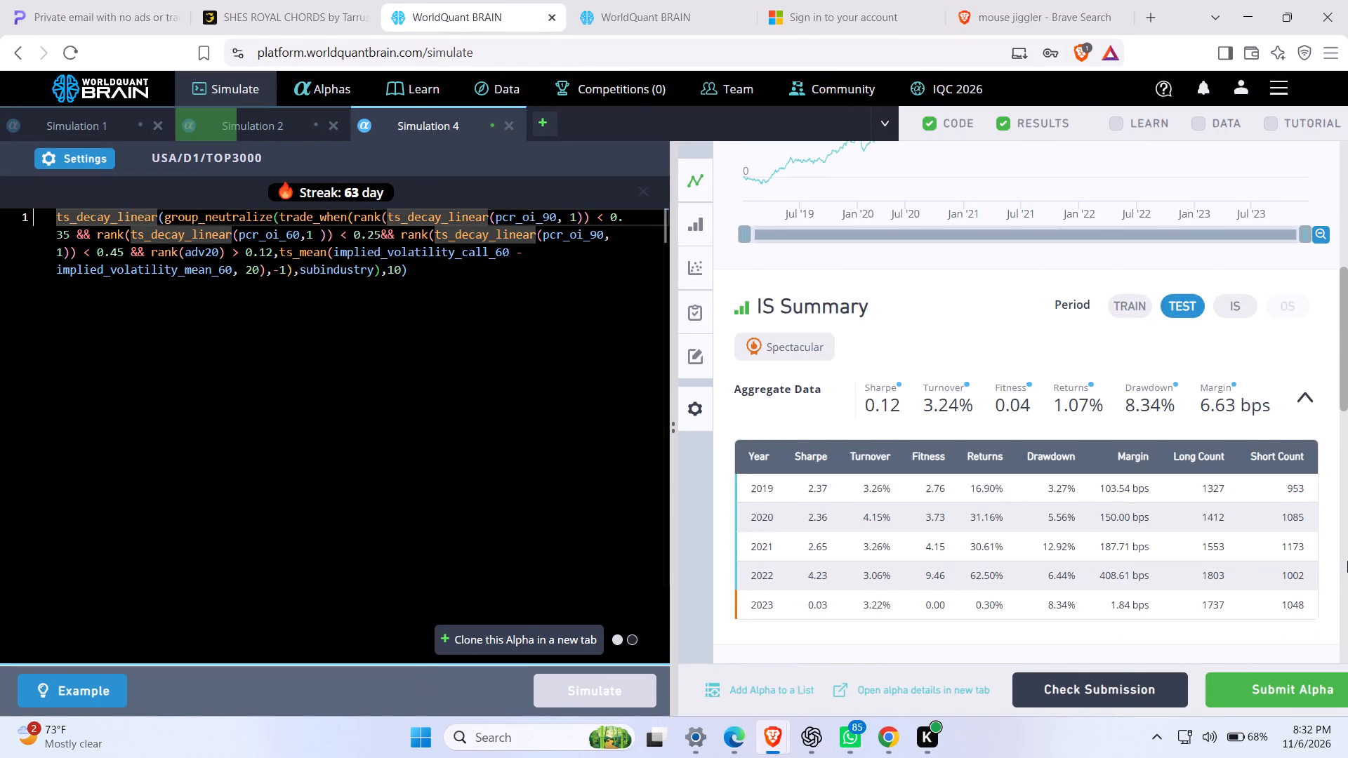
left_click(1347, 561)
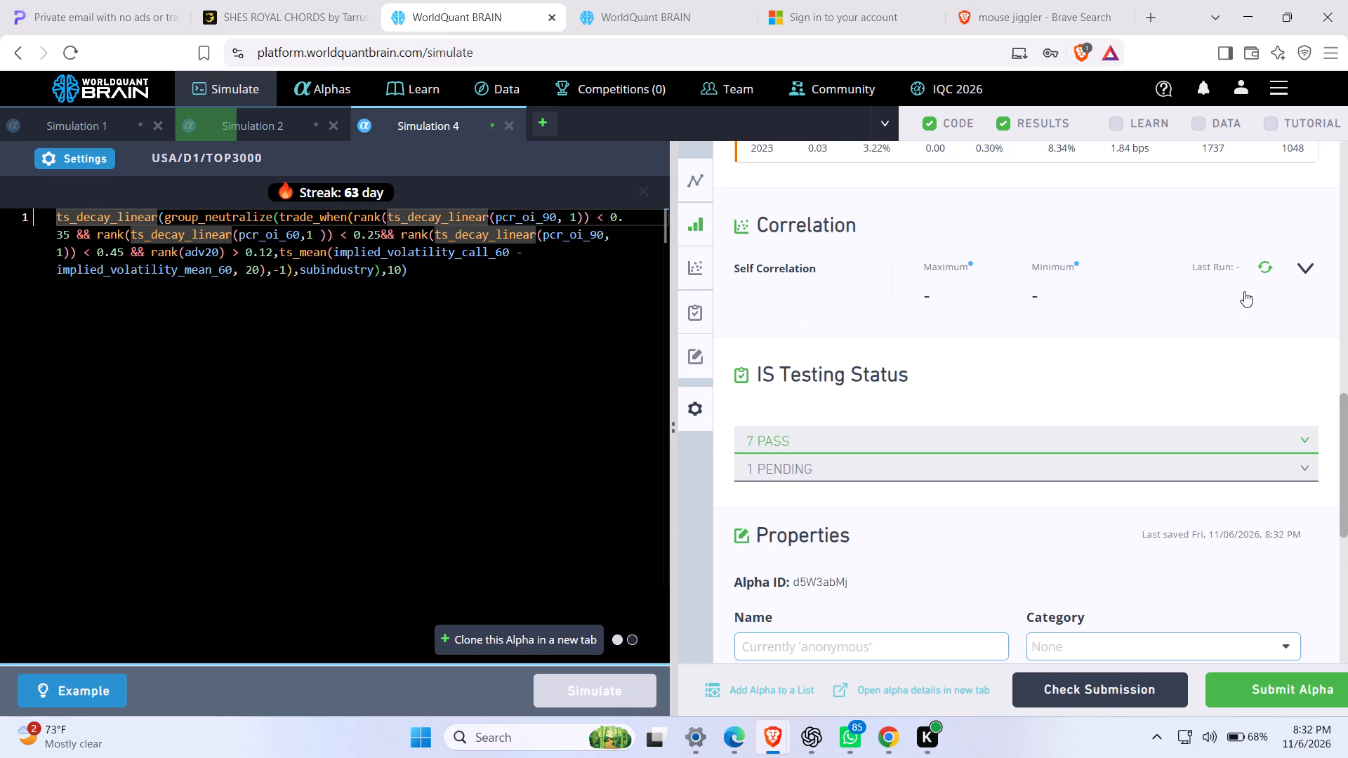
Run the self-correlation calculation and the submission check for Simulation 4's alpha.
left_click(1262, 265)
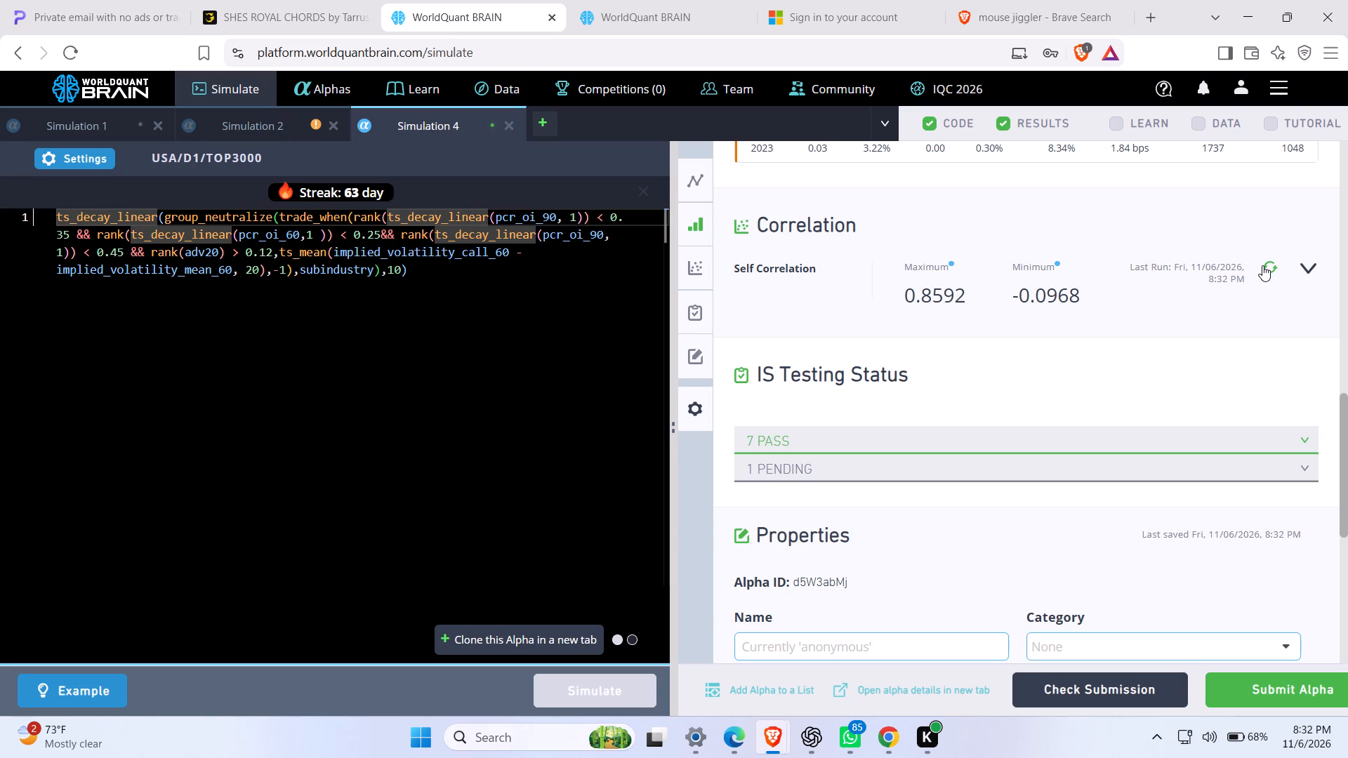
left_click(1085, 696)
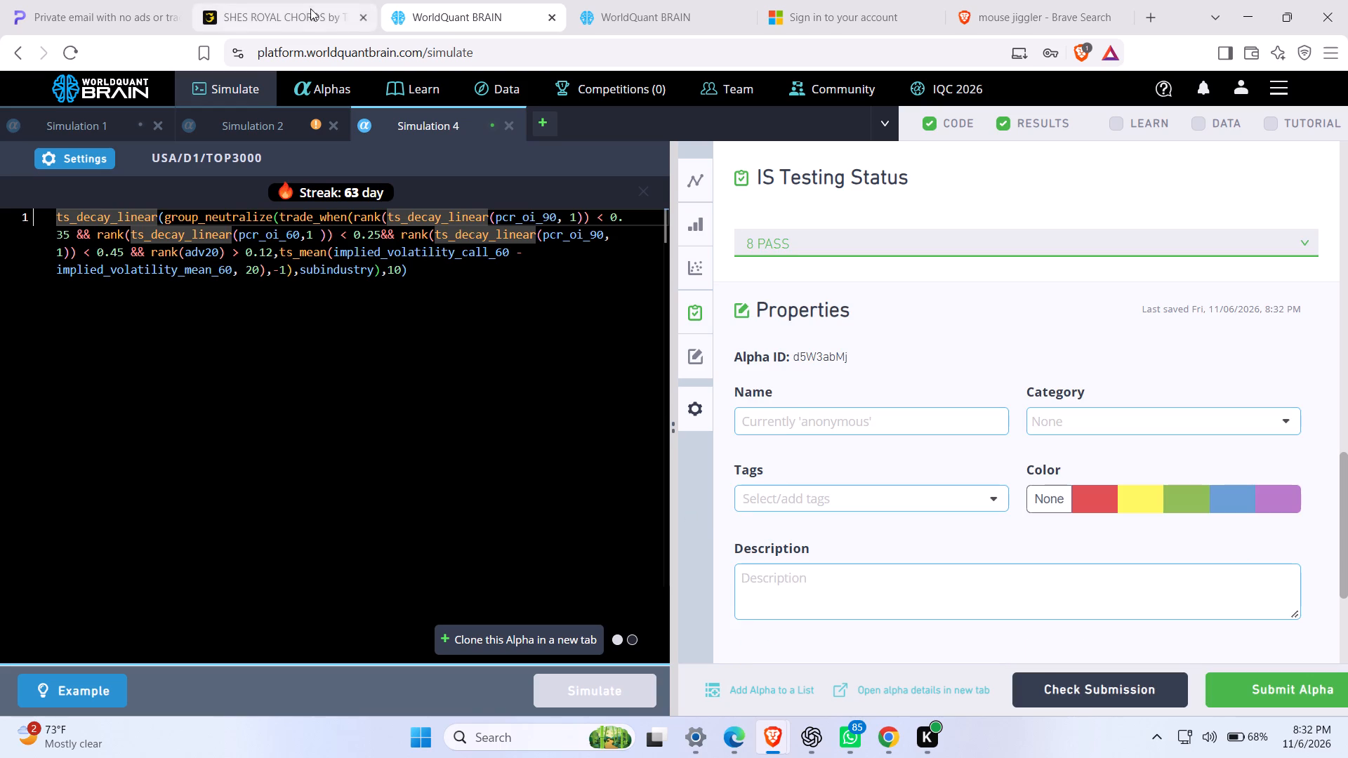
Mark alphas d5W3abMj and P0oY5MdE as favourites in the unsubmitted alphas list.
left_click(303, 86)
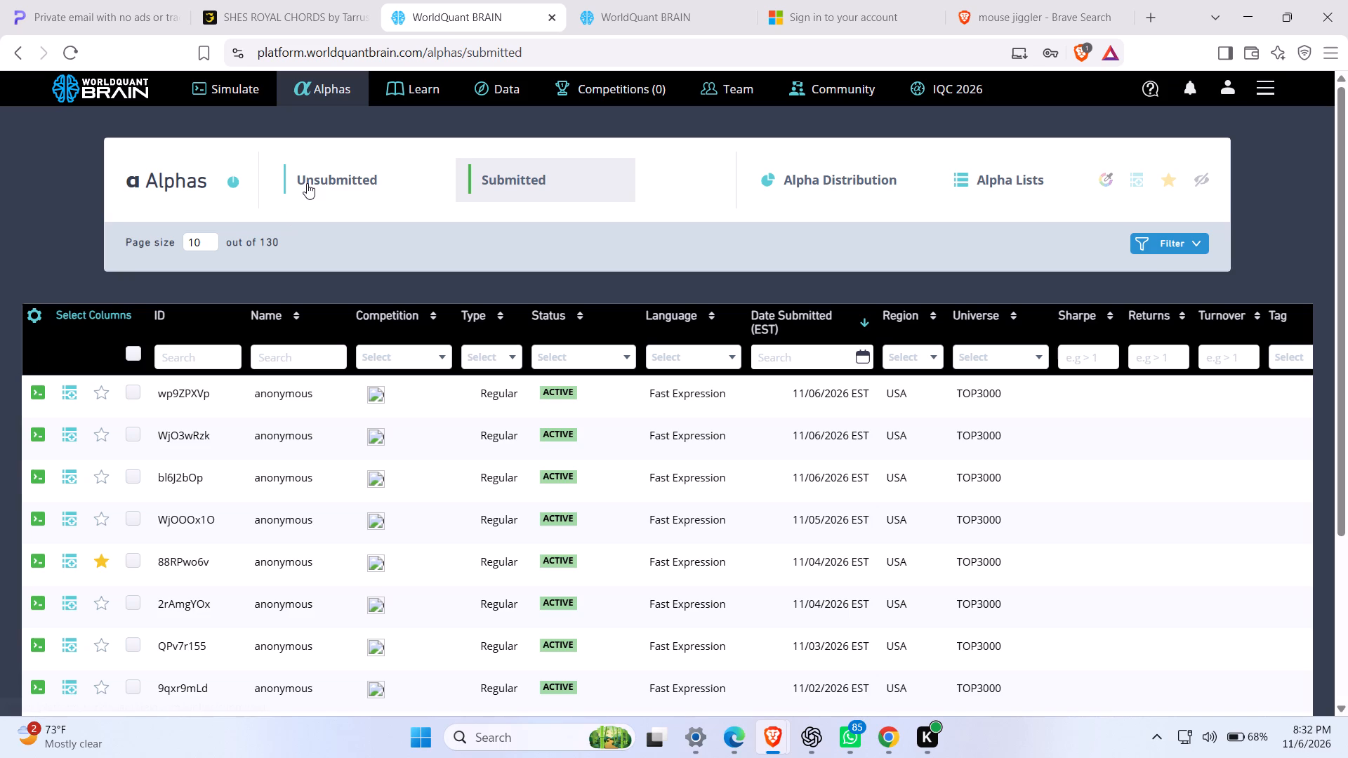
left_click(307, 183)
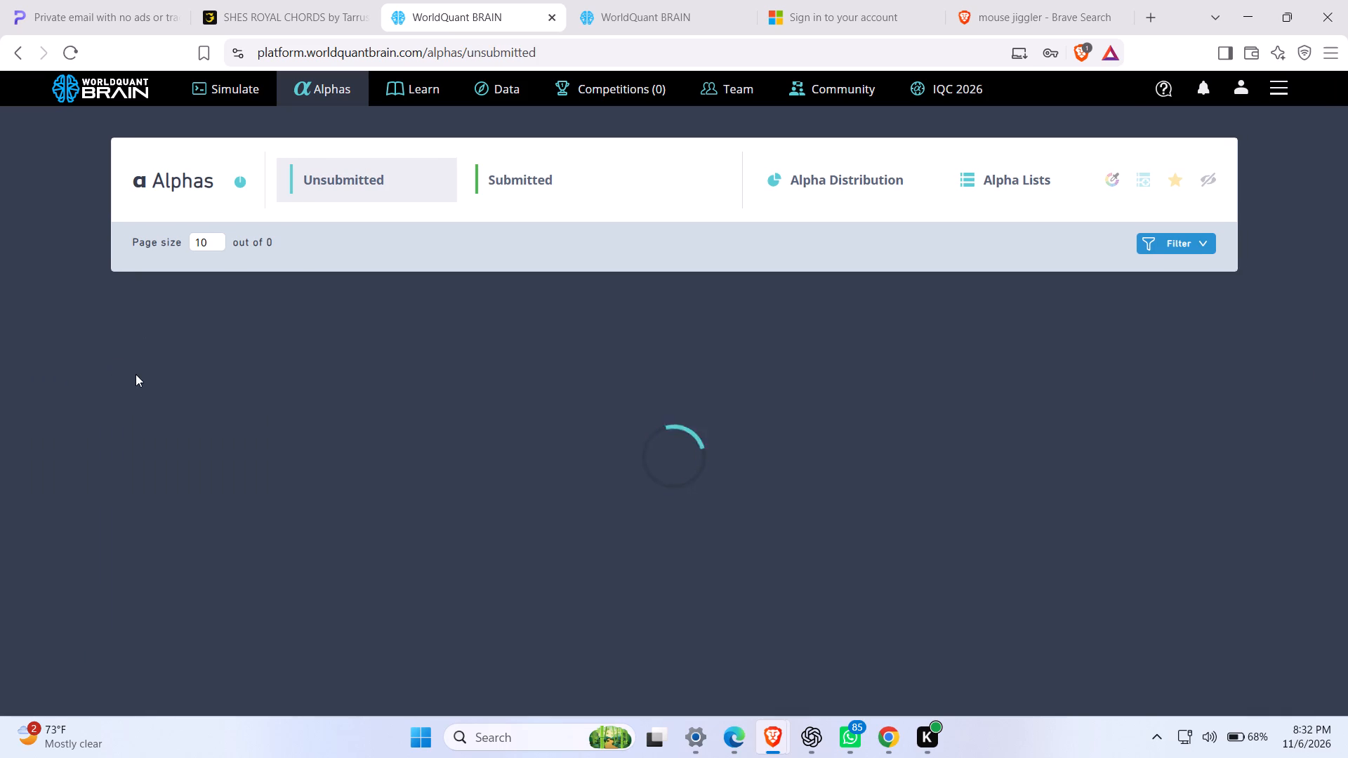
left_click(126, 423)
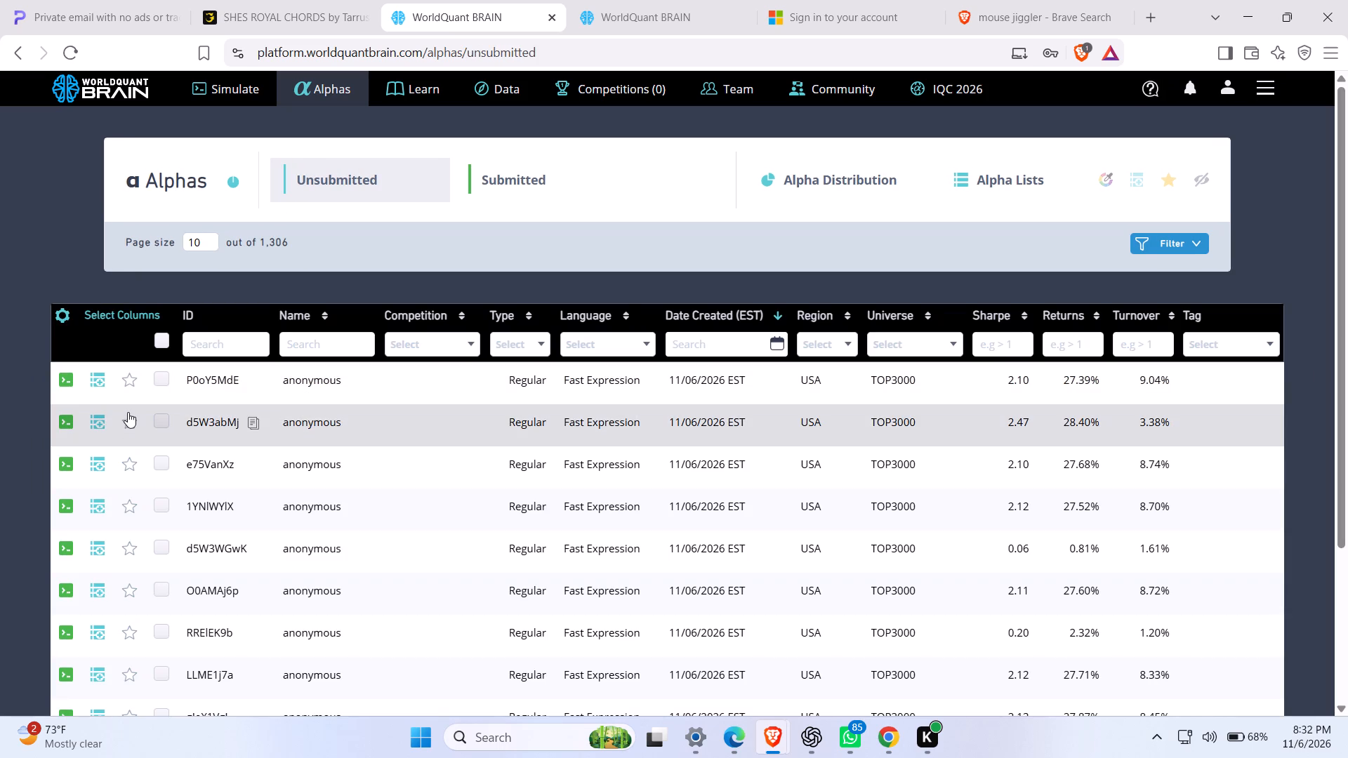
left_click(130, 384)
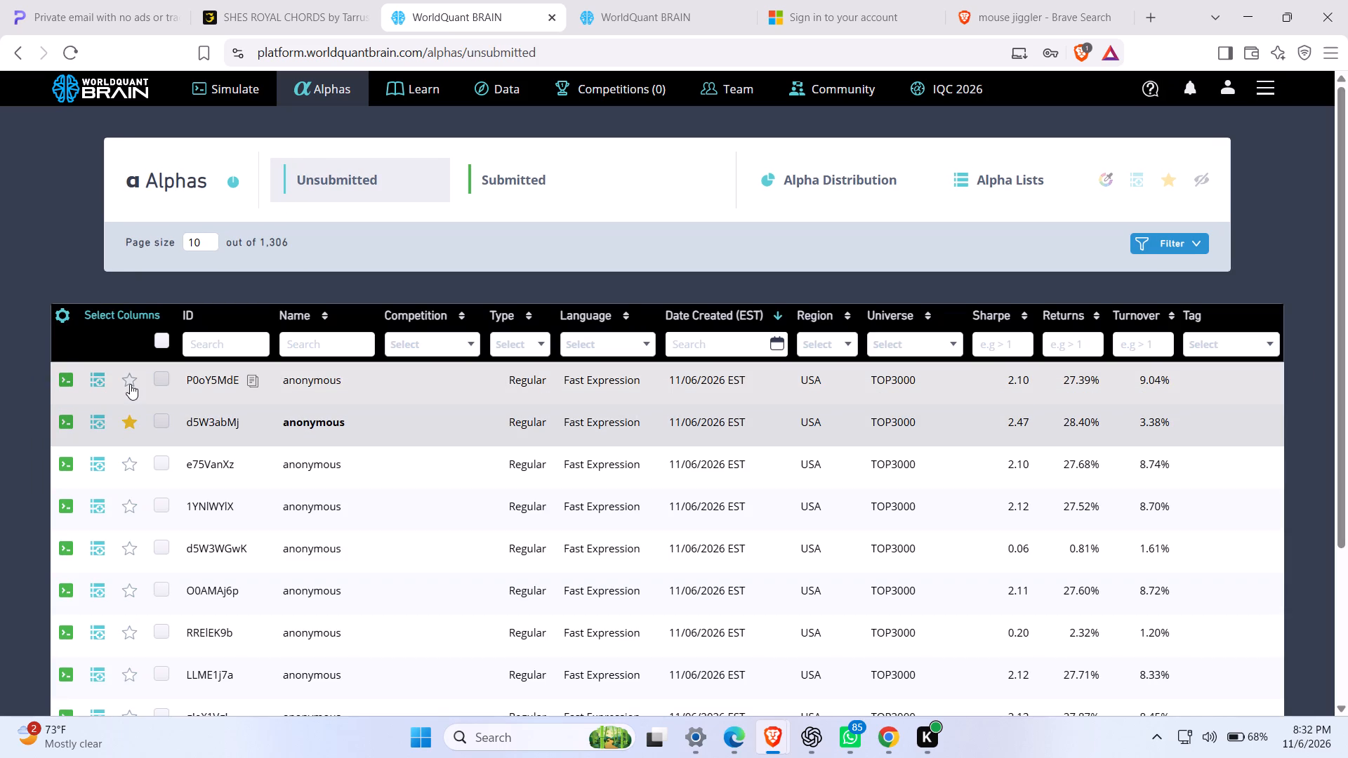
Return to the simulations, reveal Simulation 2's test period and examine the failed test under IS Testing Status.
left_click(200, 100)
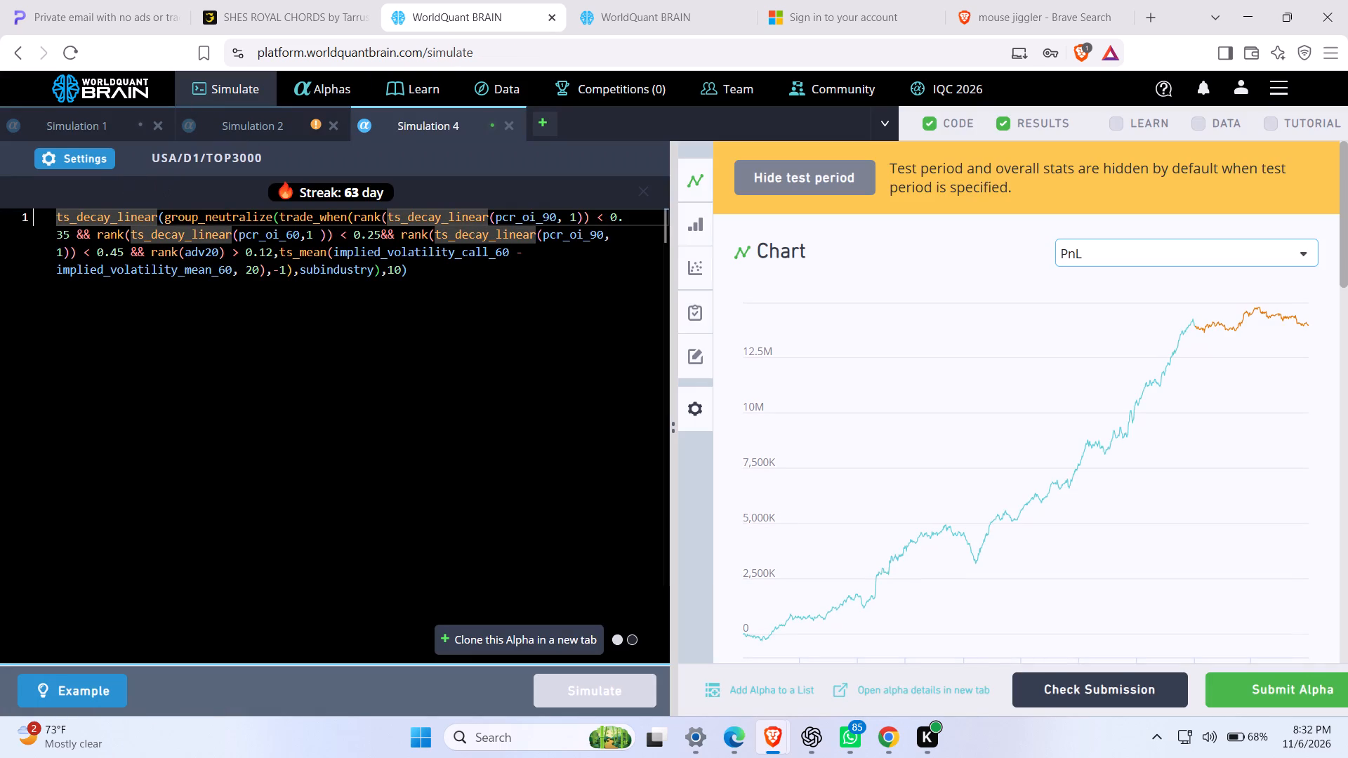
left_click(249, 128)
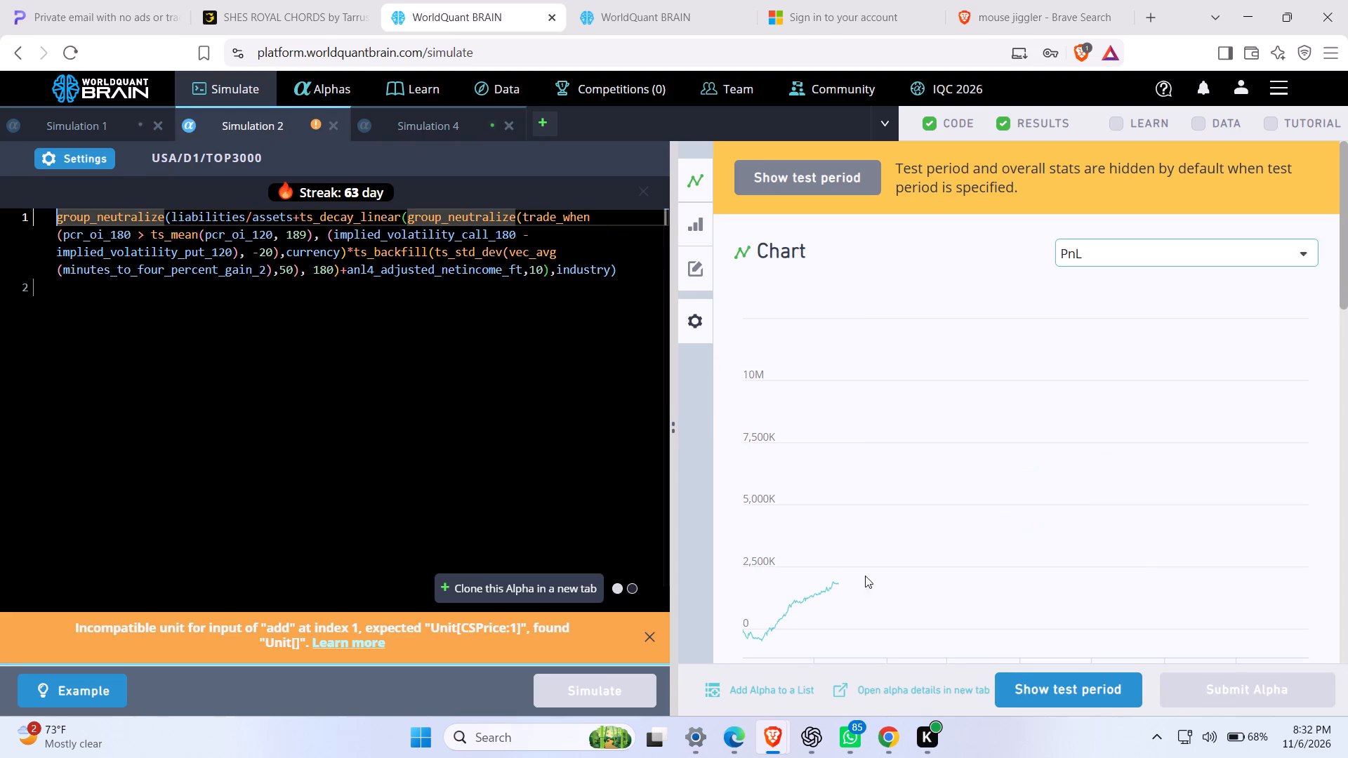
left_click(1040, 686)
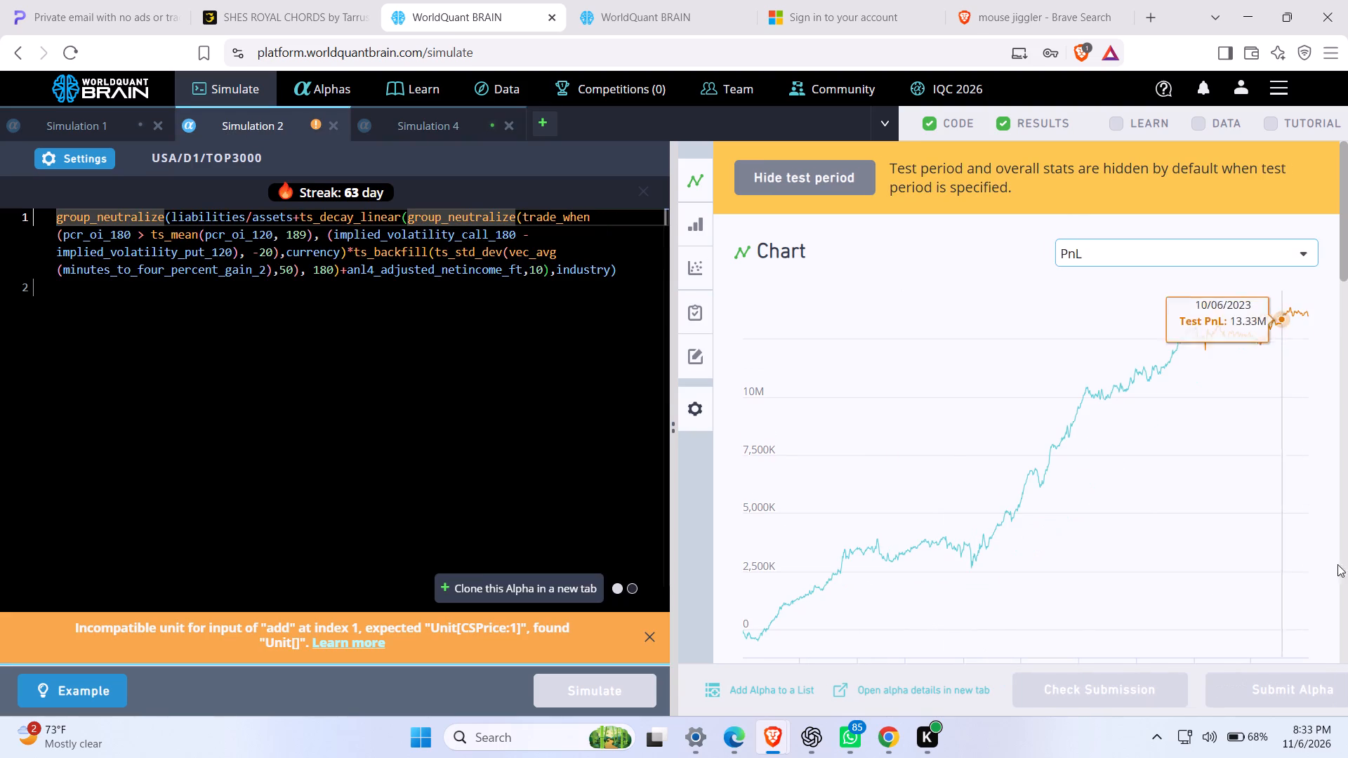
left_click(1346, 568)
left_click(1346, 568)
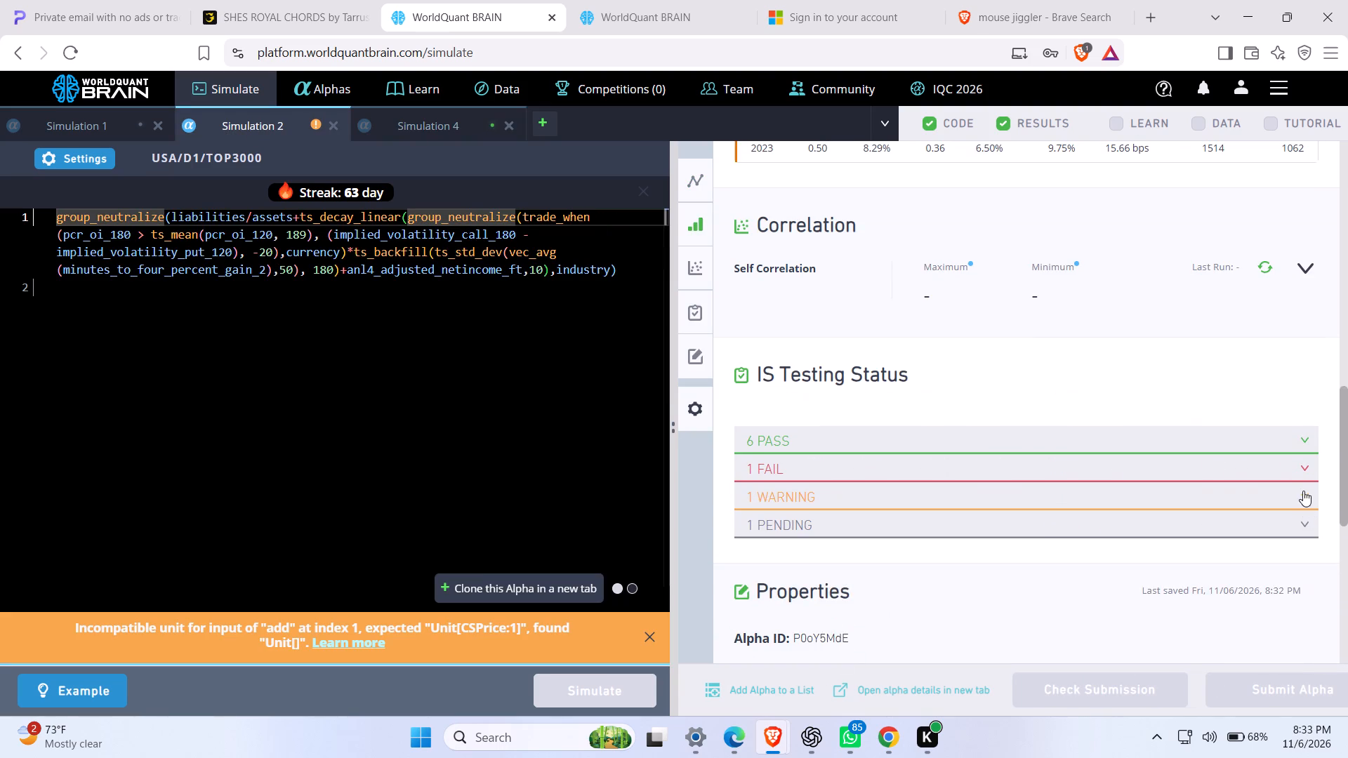
left_click(1301, 475)
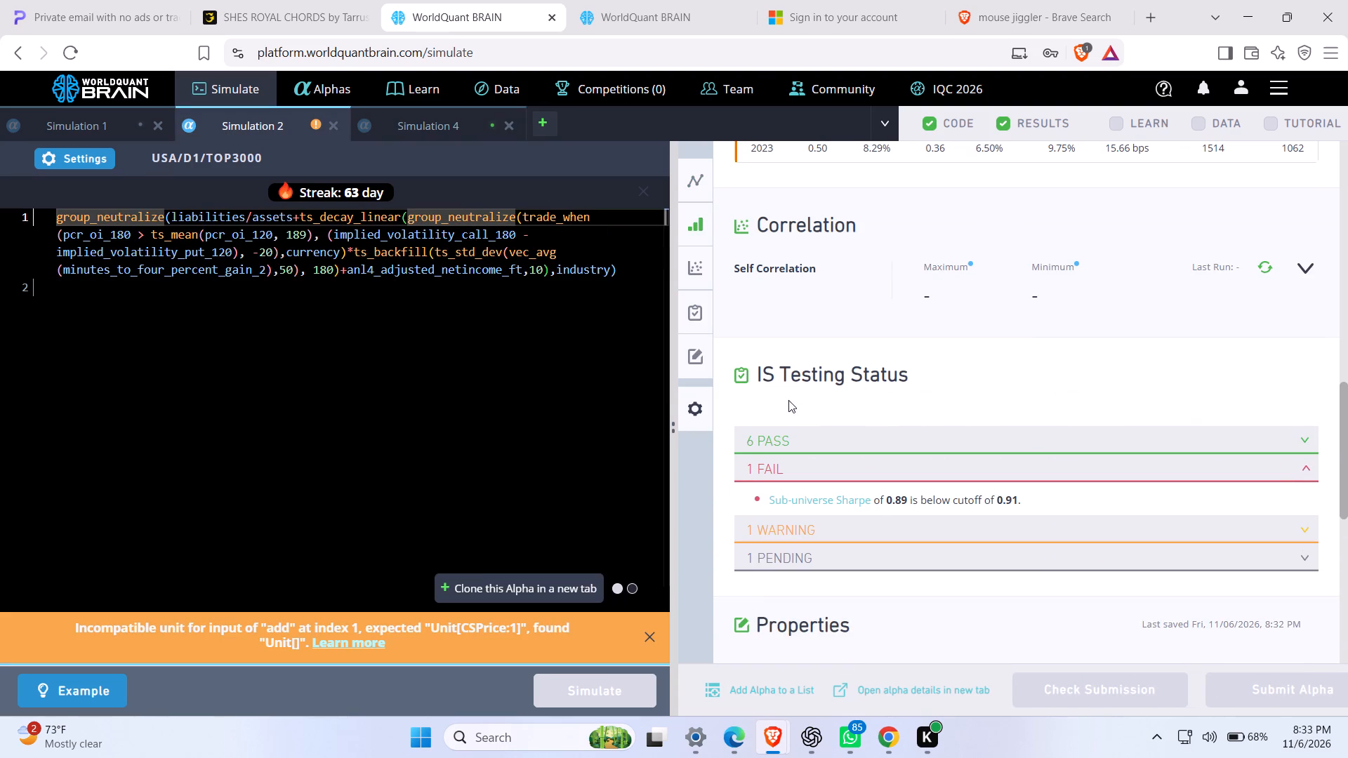
In Simulation 4, set the first and third ranked fields to pcr_oi_60 and the second to pcr_oi_90, and run the simulation.
left_click(406, 125)
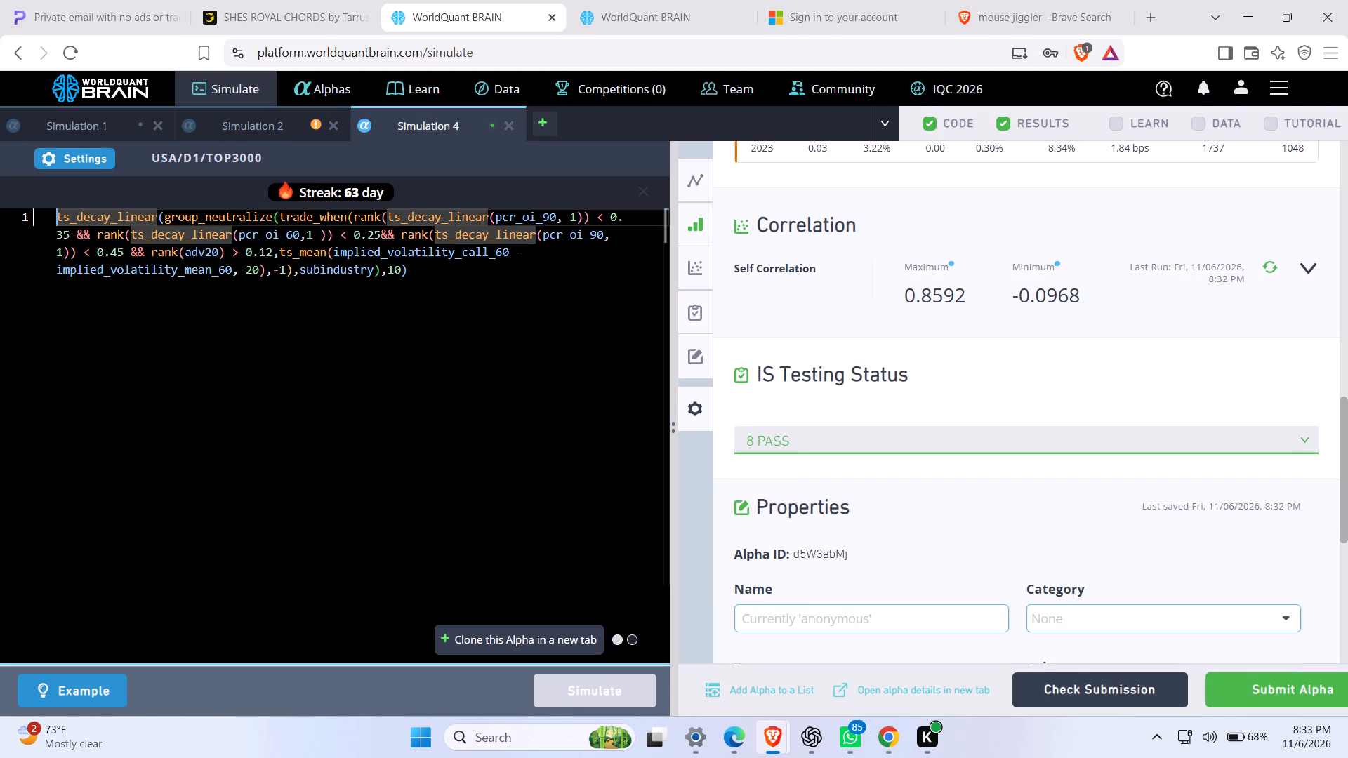
left_click(594, 236)
key("BackSpace")
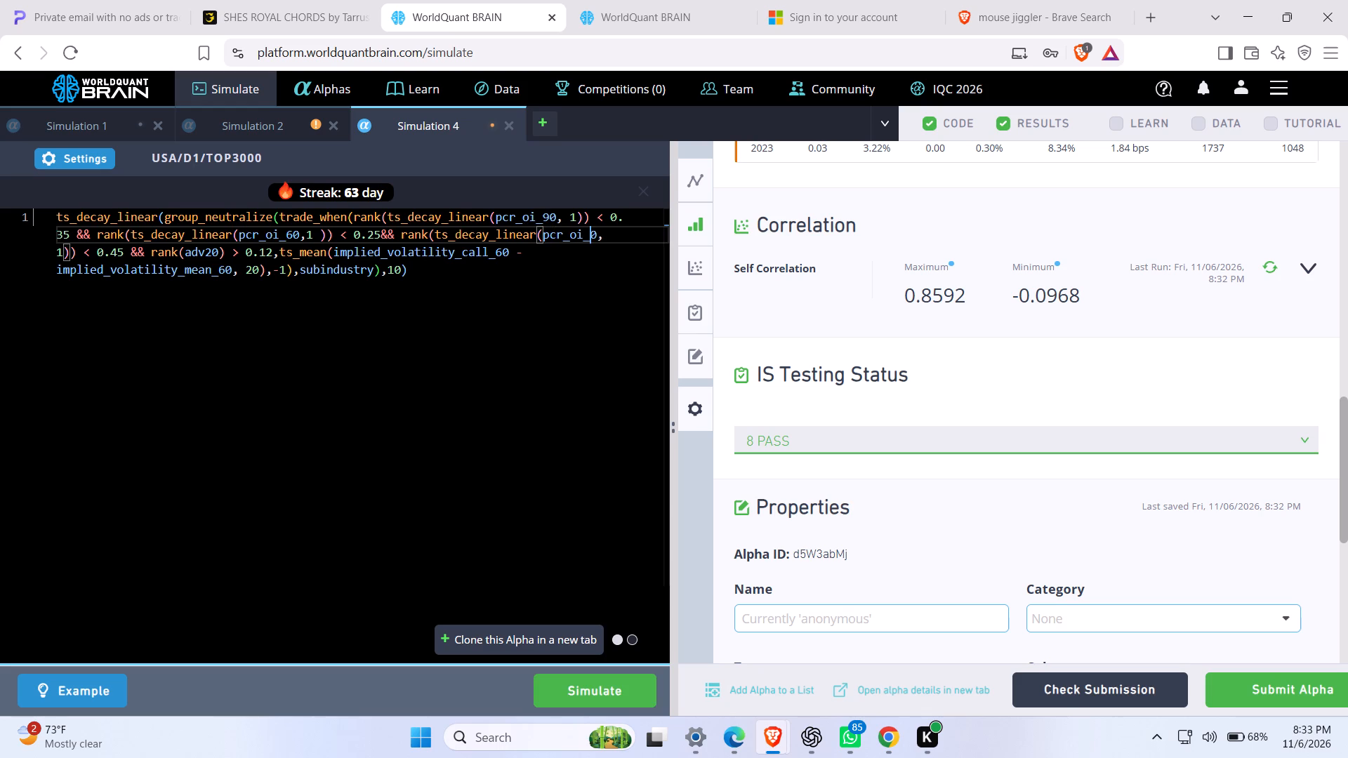
key("6")
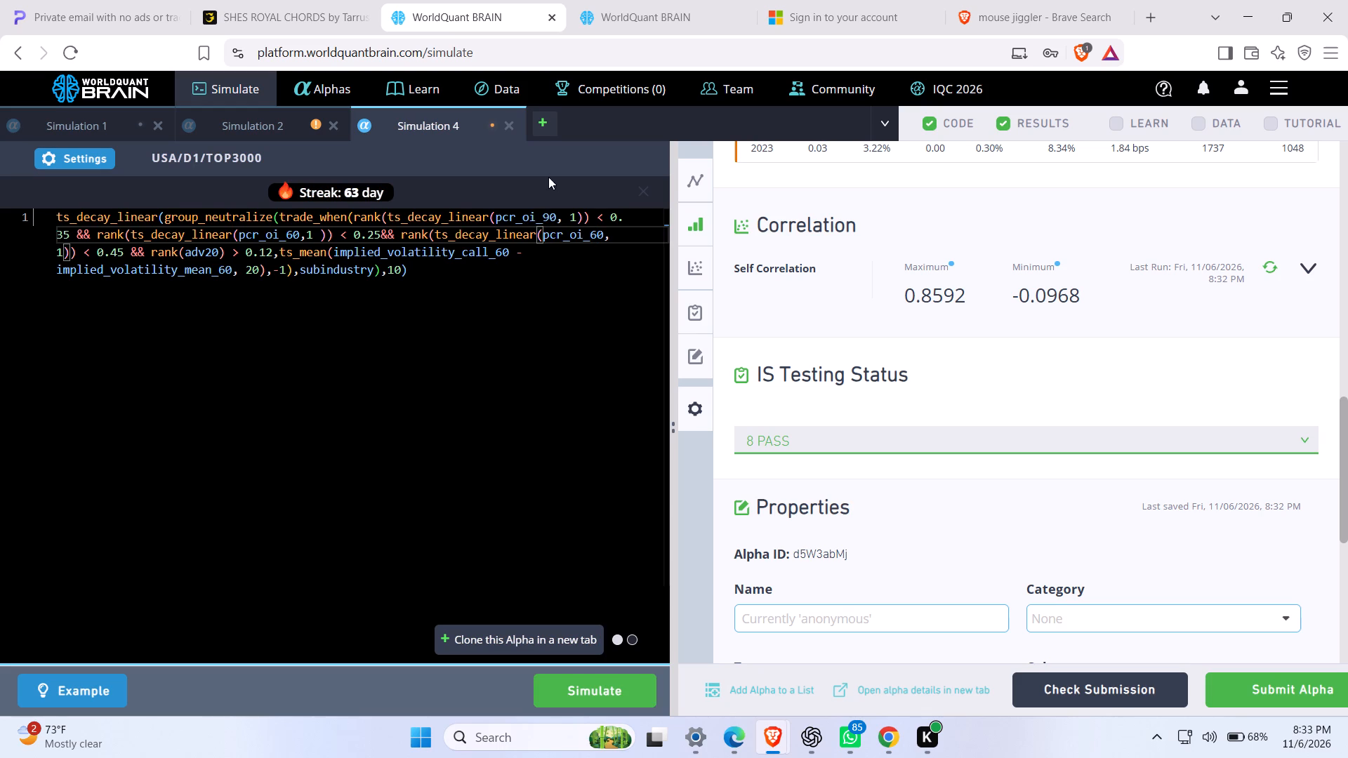
left_click(548, 211)
key("BackSpace")
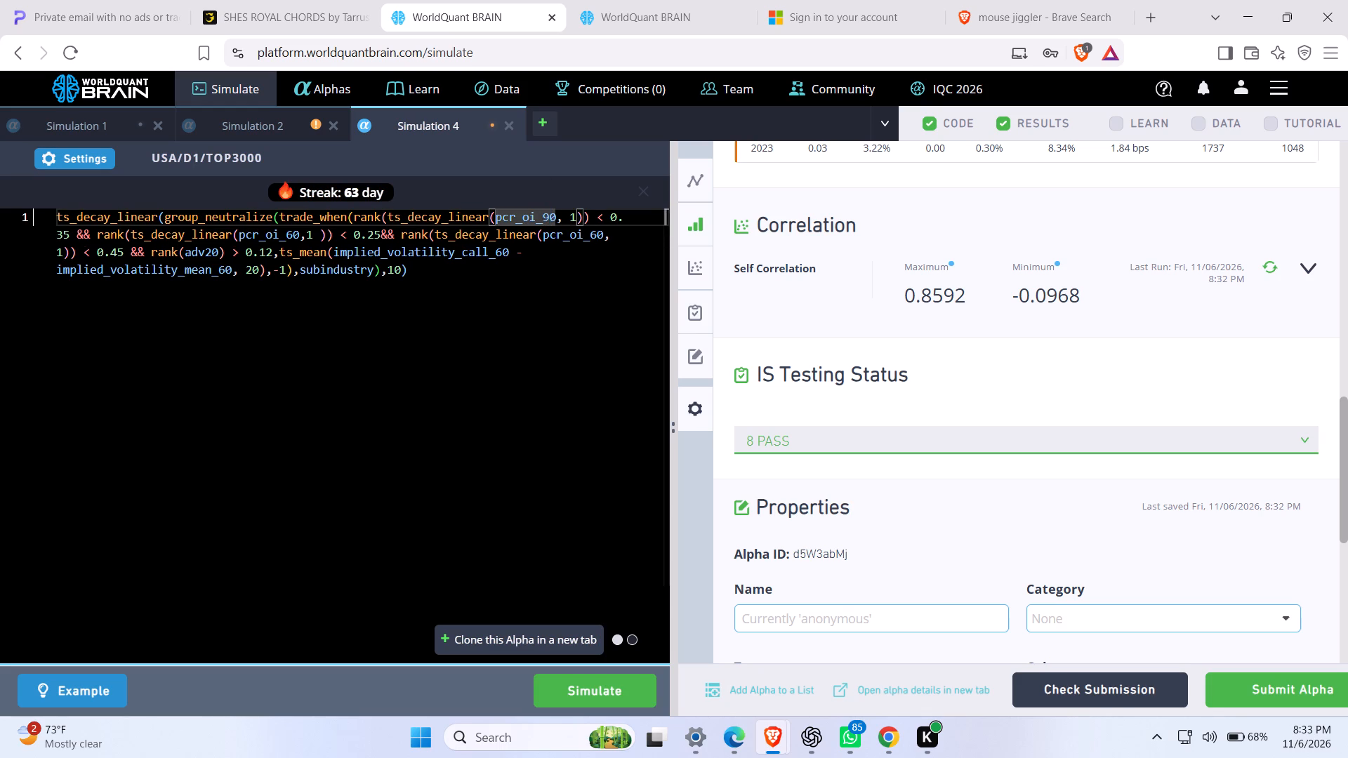
key("6")
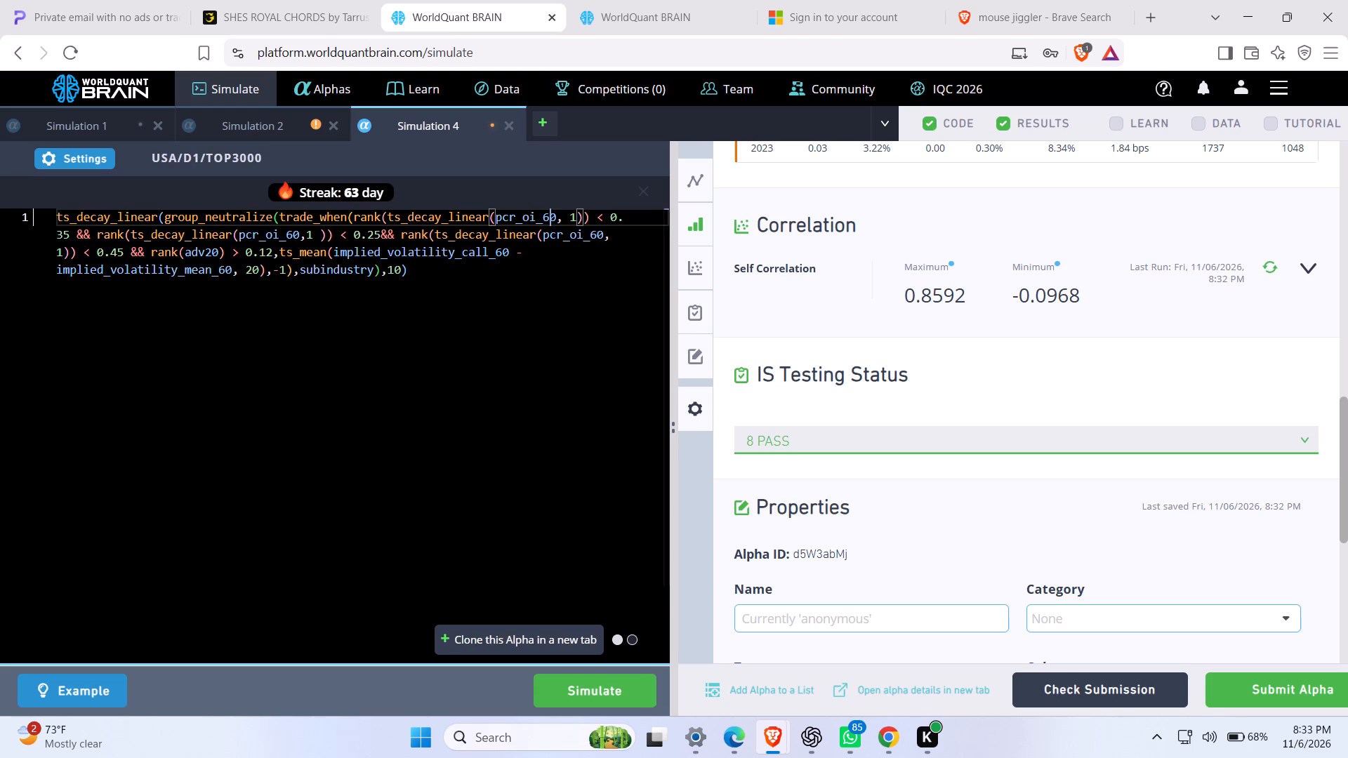
left_click(292, 234)
key("BackSpace")
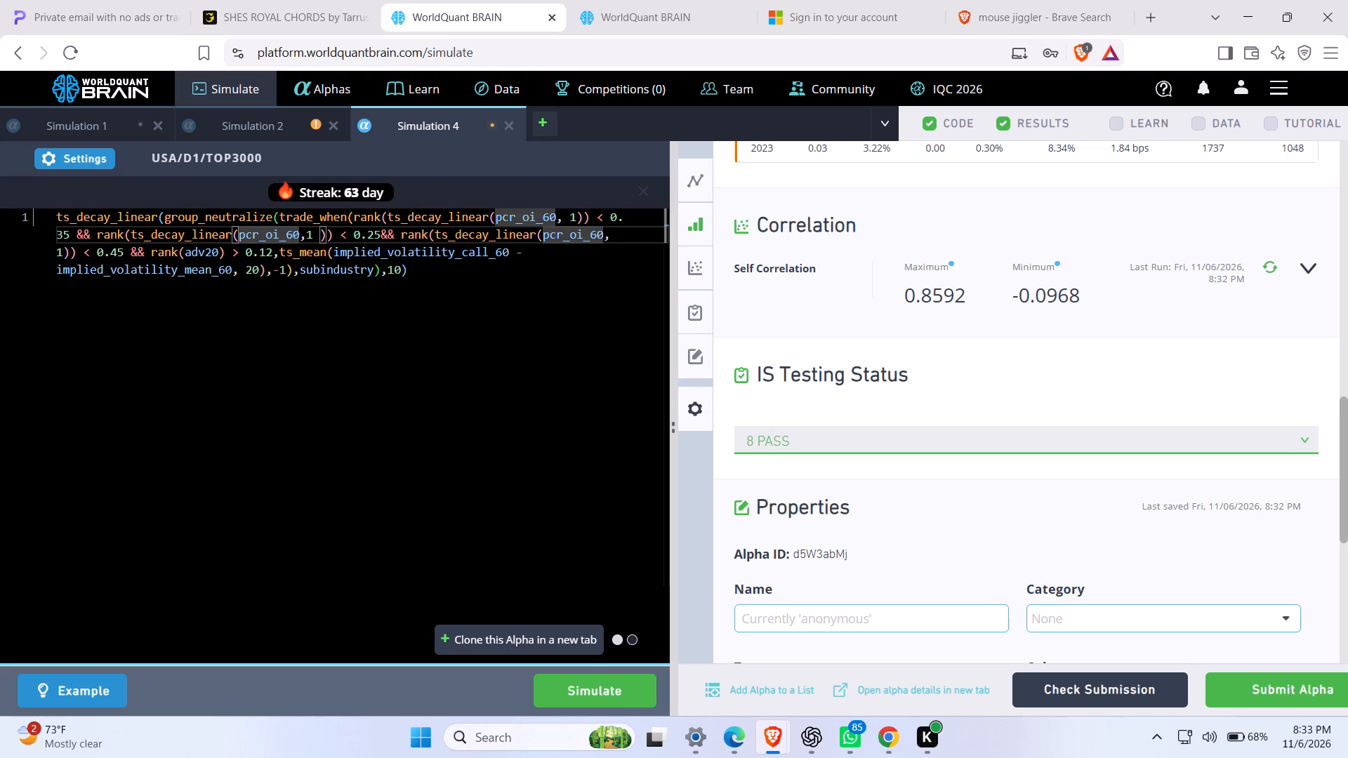
key("9")
left_click(579, 676)
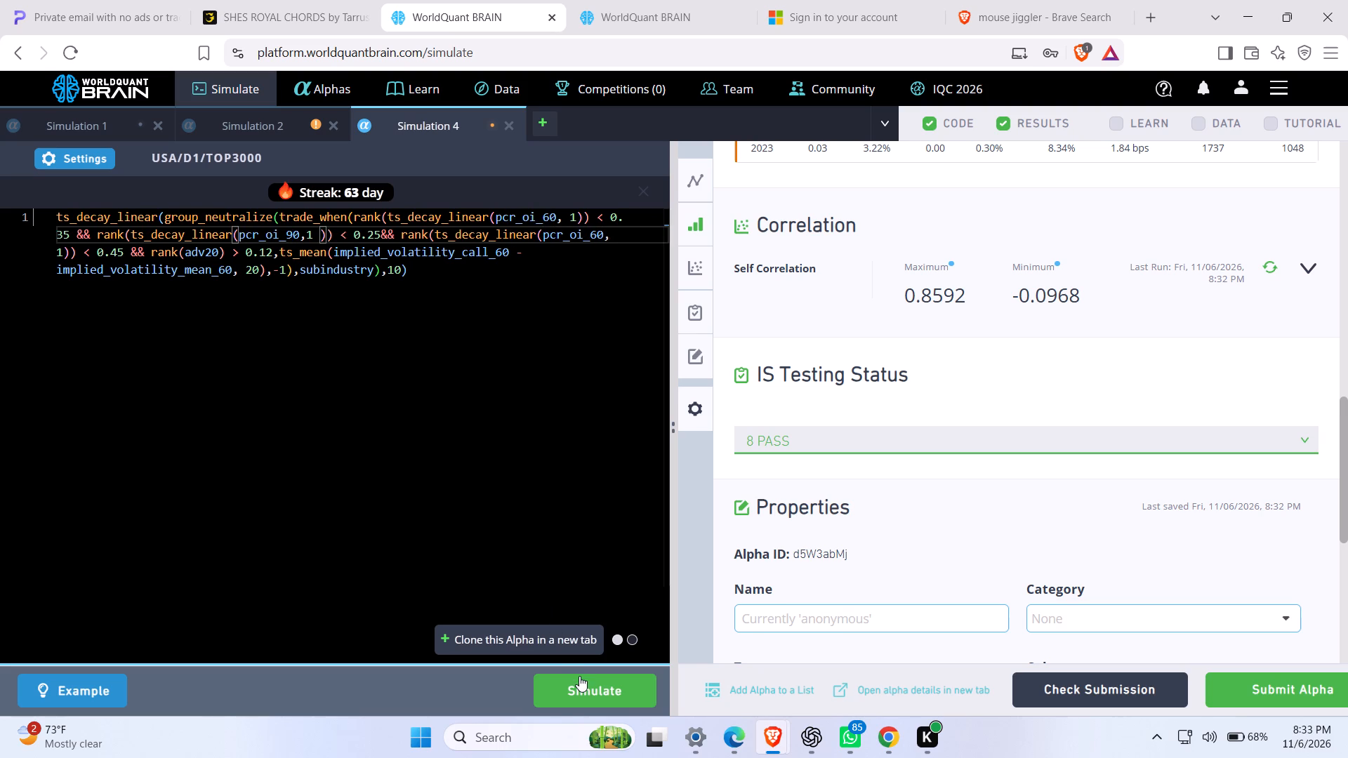
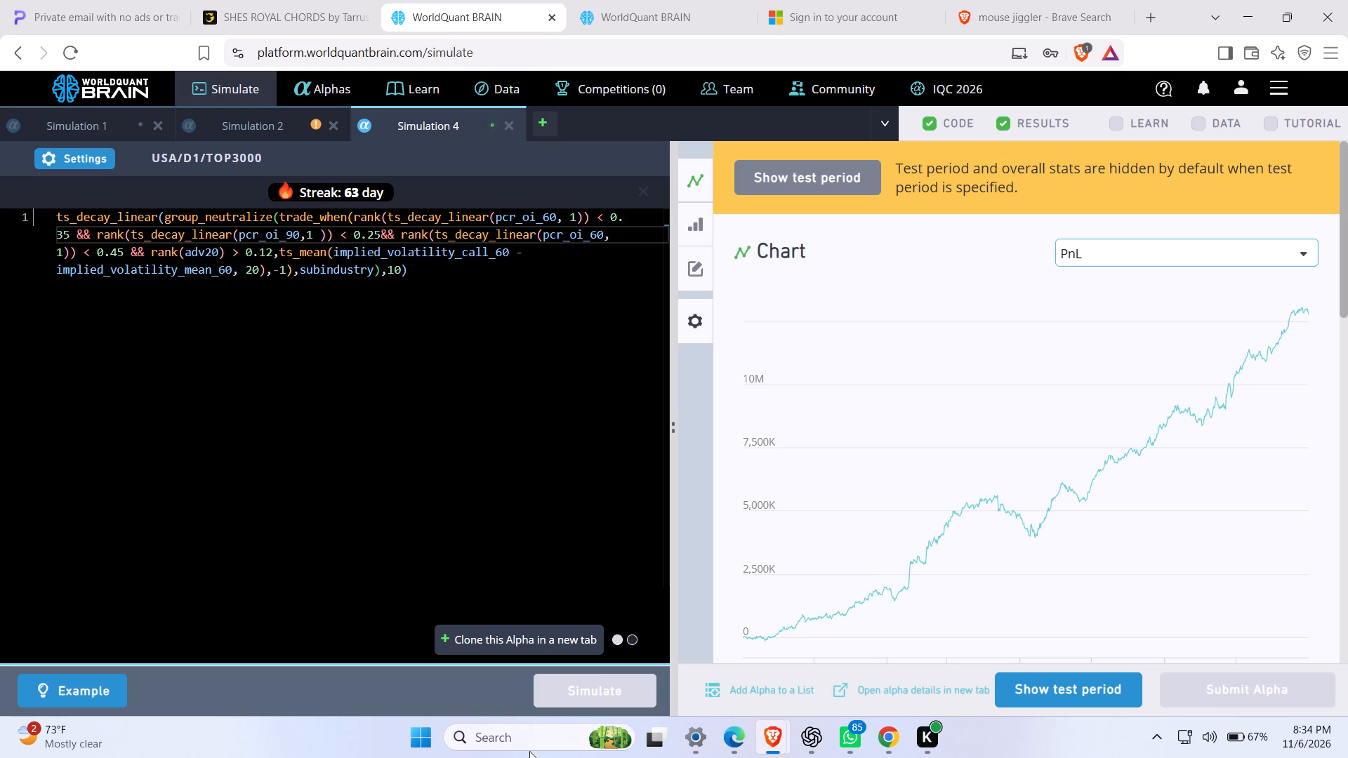
Reveal Simulation 4's test period and examine the failed test under IS Testing Status.
left_click(1014, 696)
left_click(1347, 545)
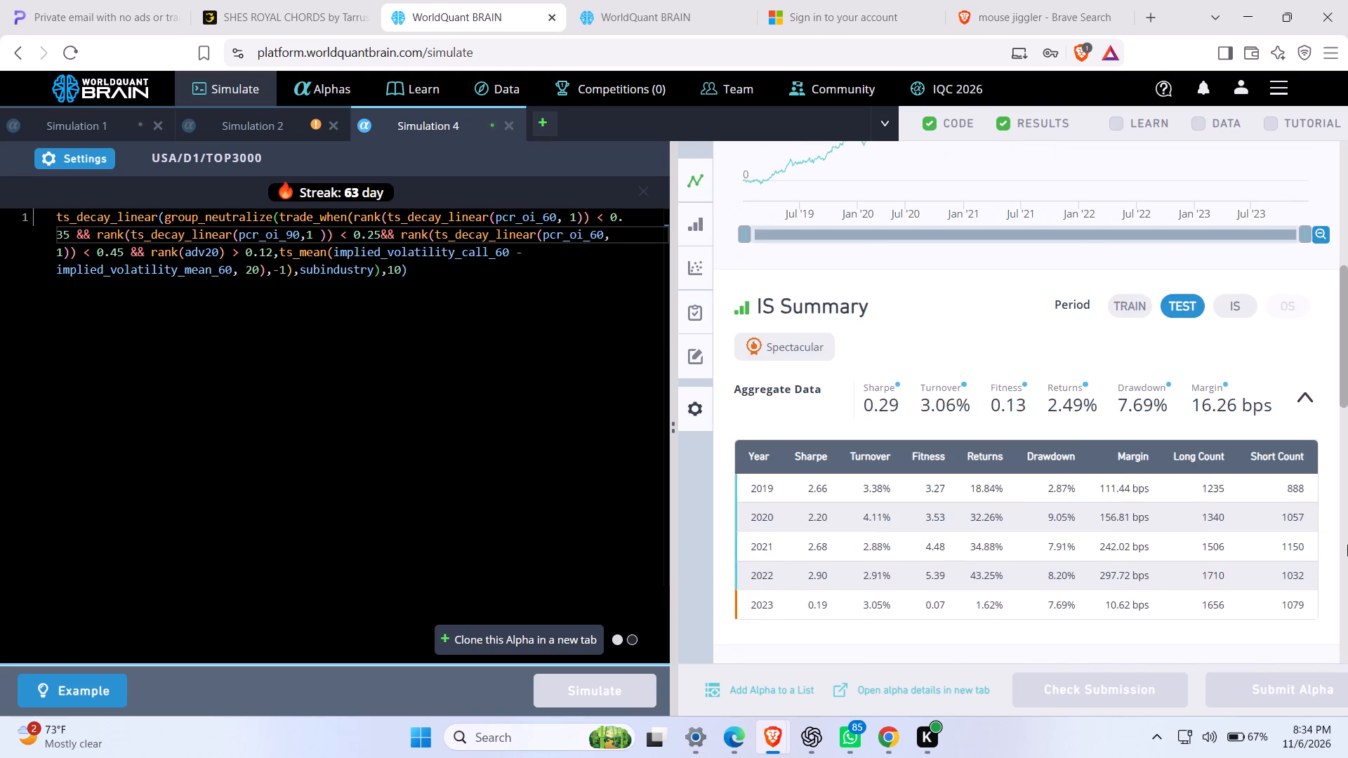
left_click(1347, 545)
left_click(1306, 466)
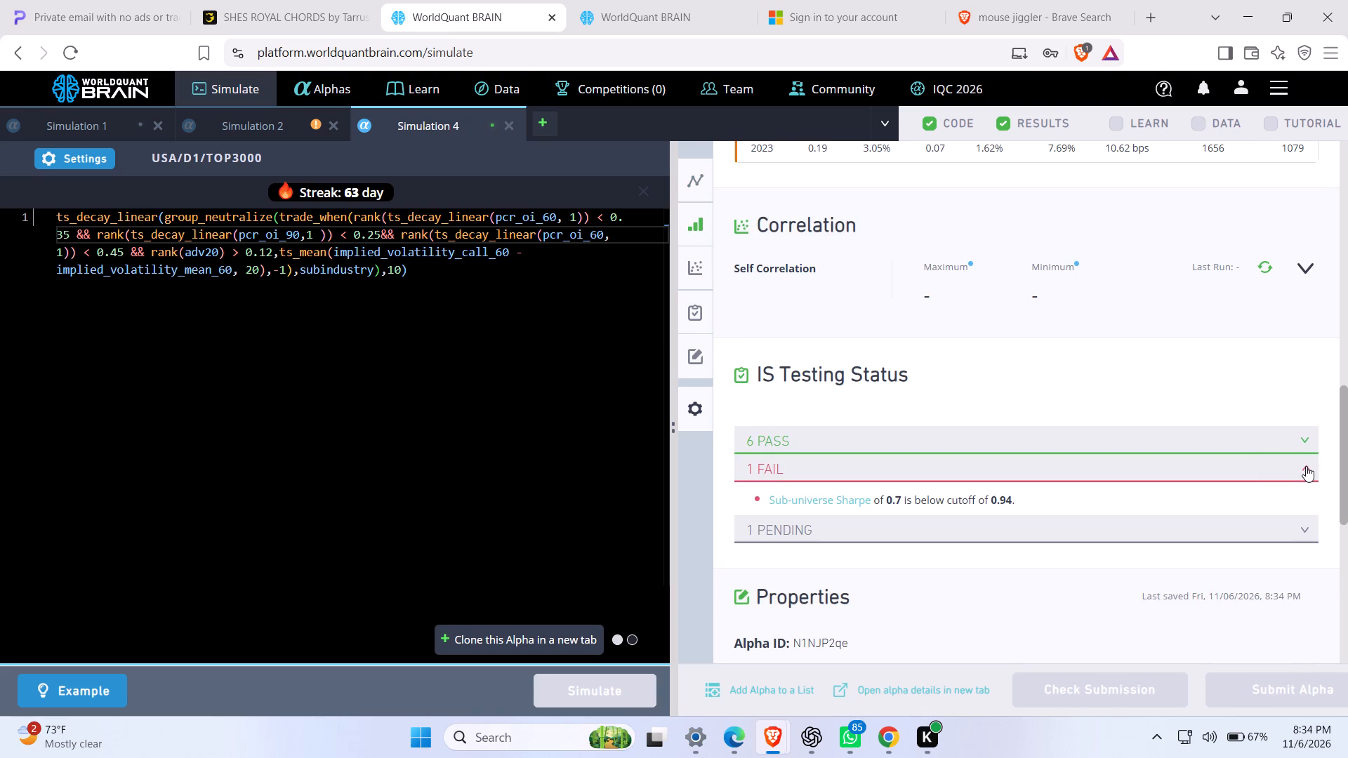
In Simulation 4's expression, set the second ranked field to pcr_oi_60 and run the simulation.
left_click(298, 234)
left_click(295, 233)
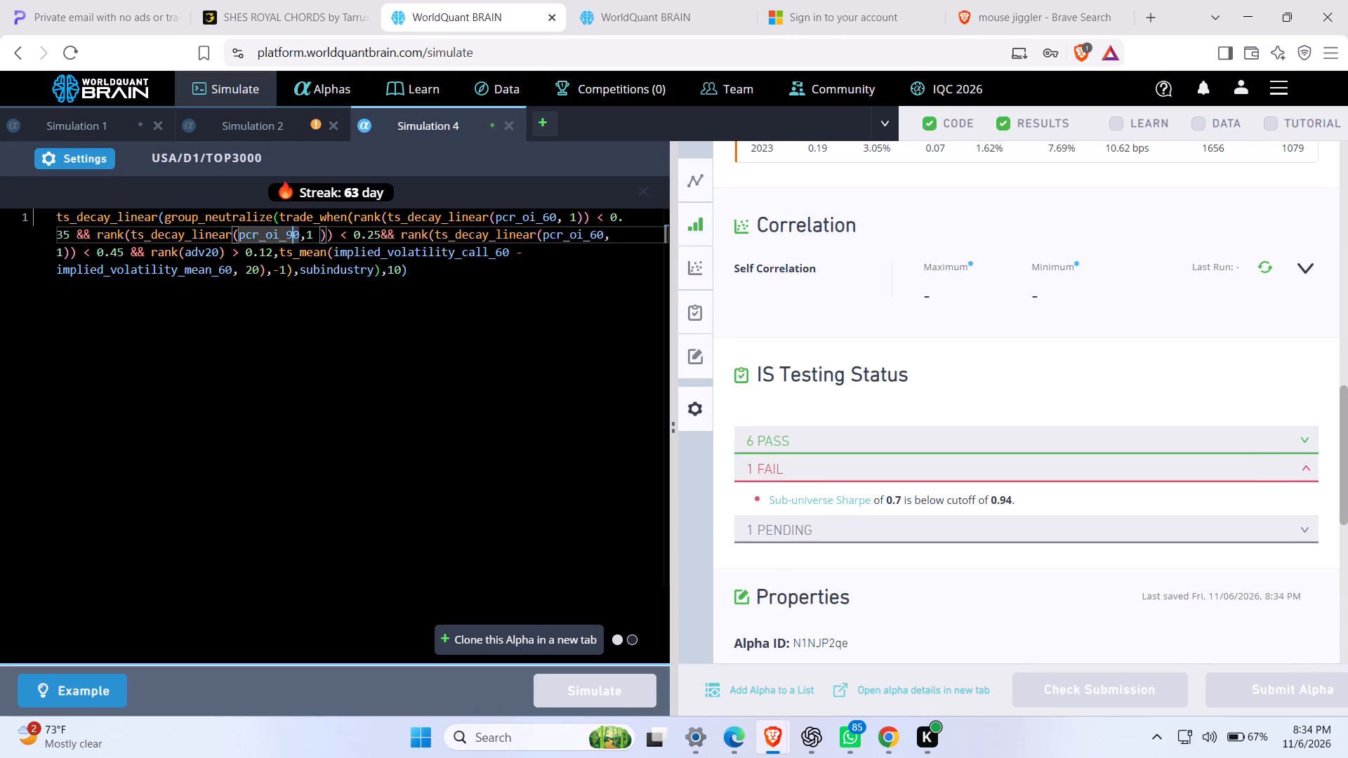
key("BackSpace")
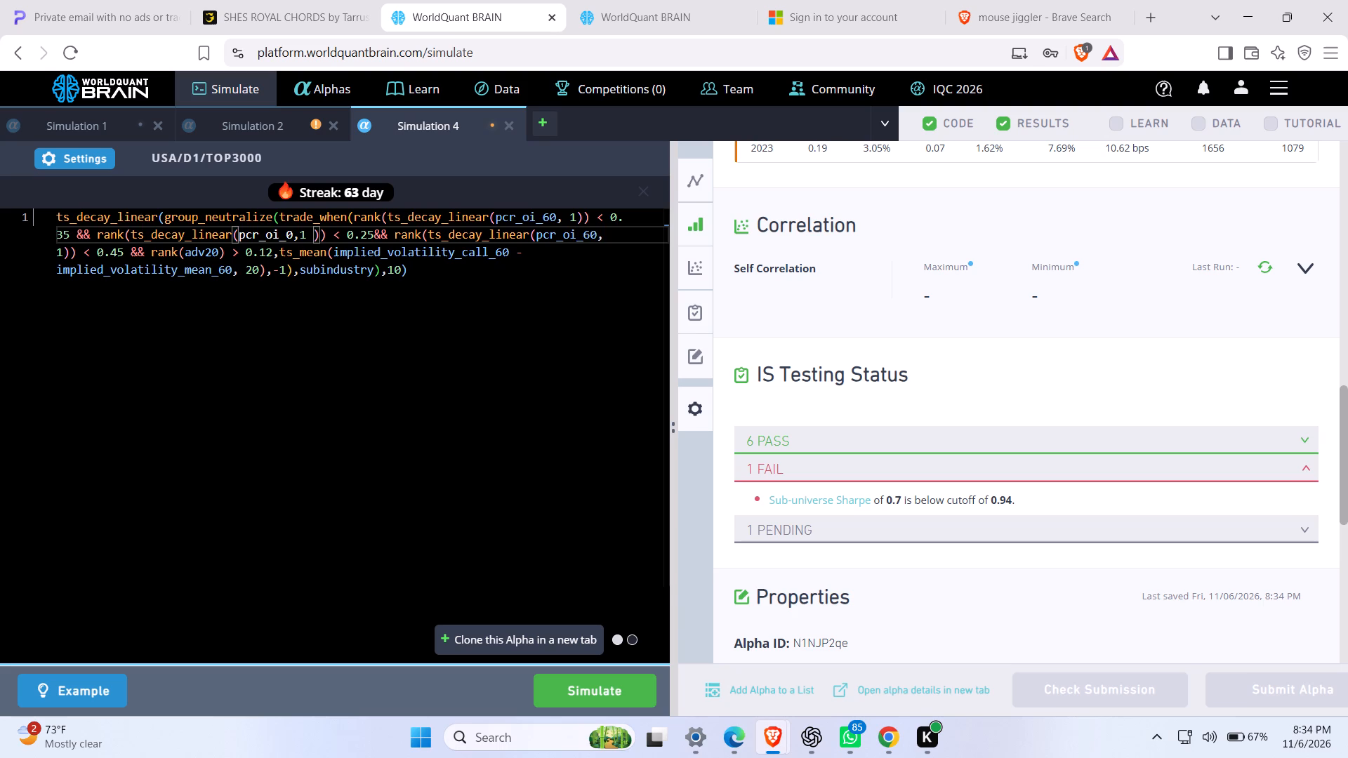
key("6")
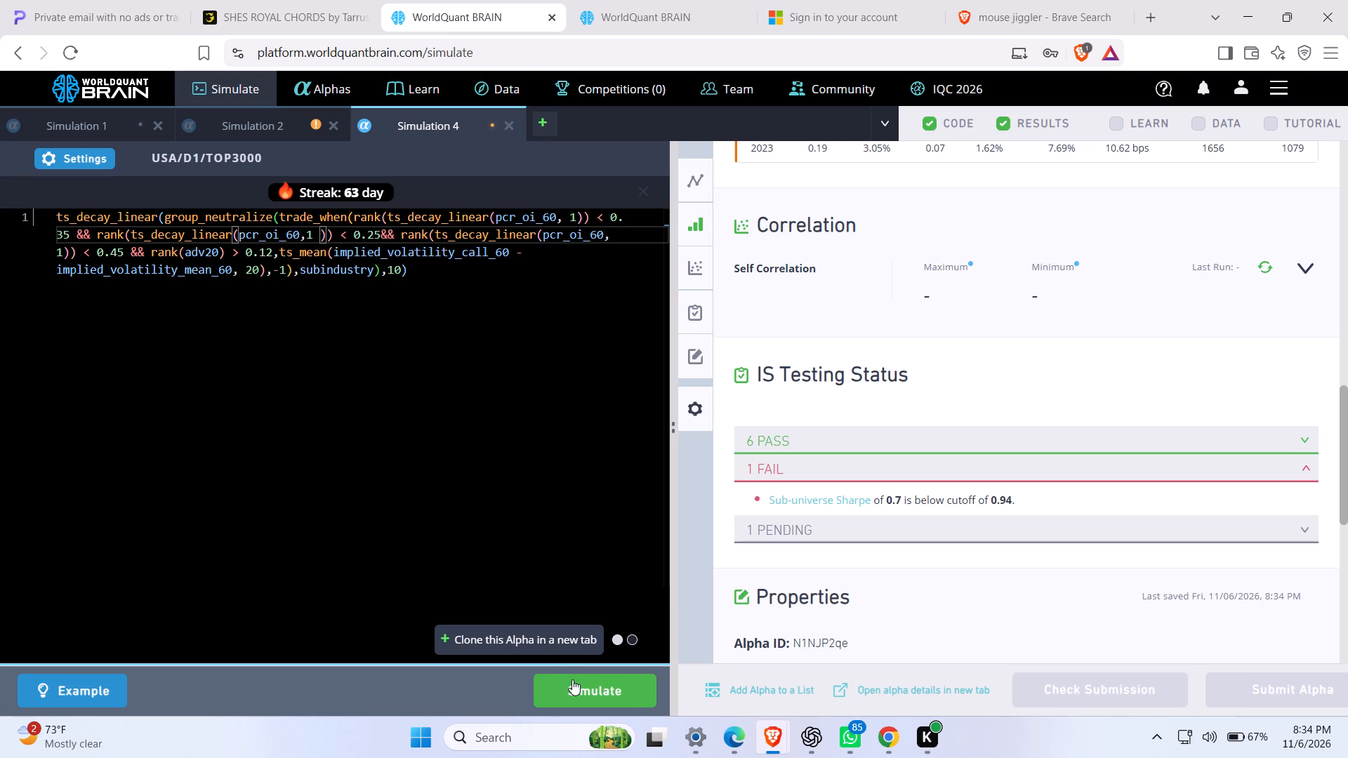
left_click(574, 683)
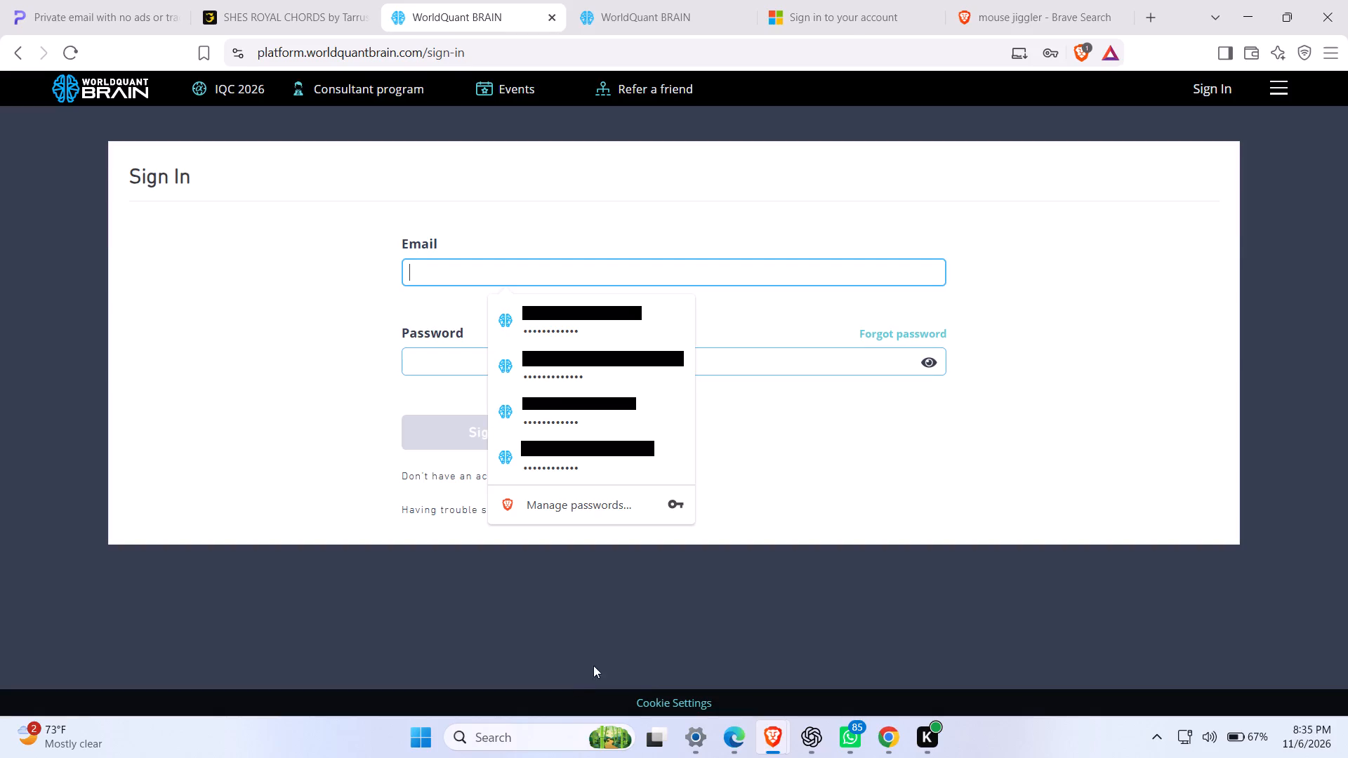
Sign back in to WorldQuant BRAIN with the first saved account's credentials.
left_click(602, 304)
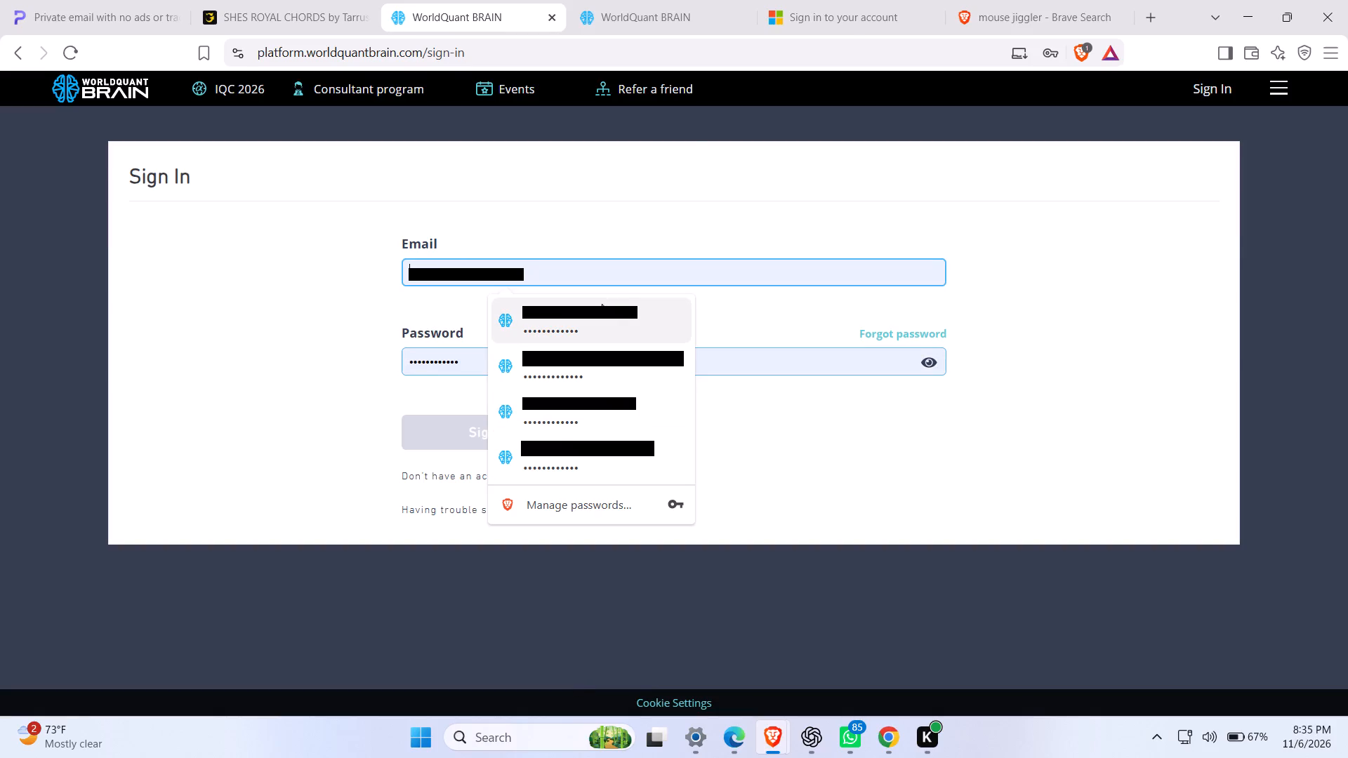
left_click(526, 422)
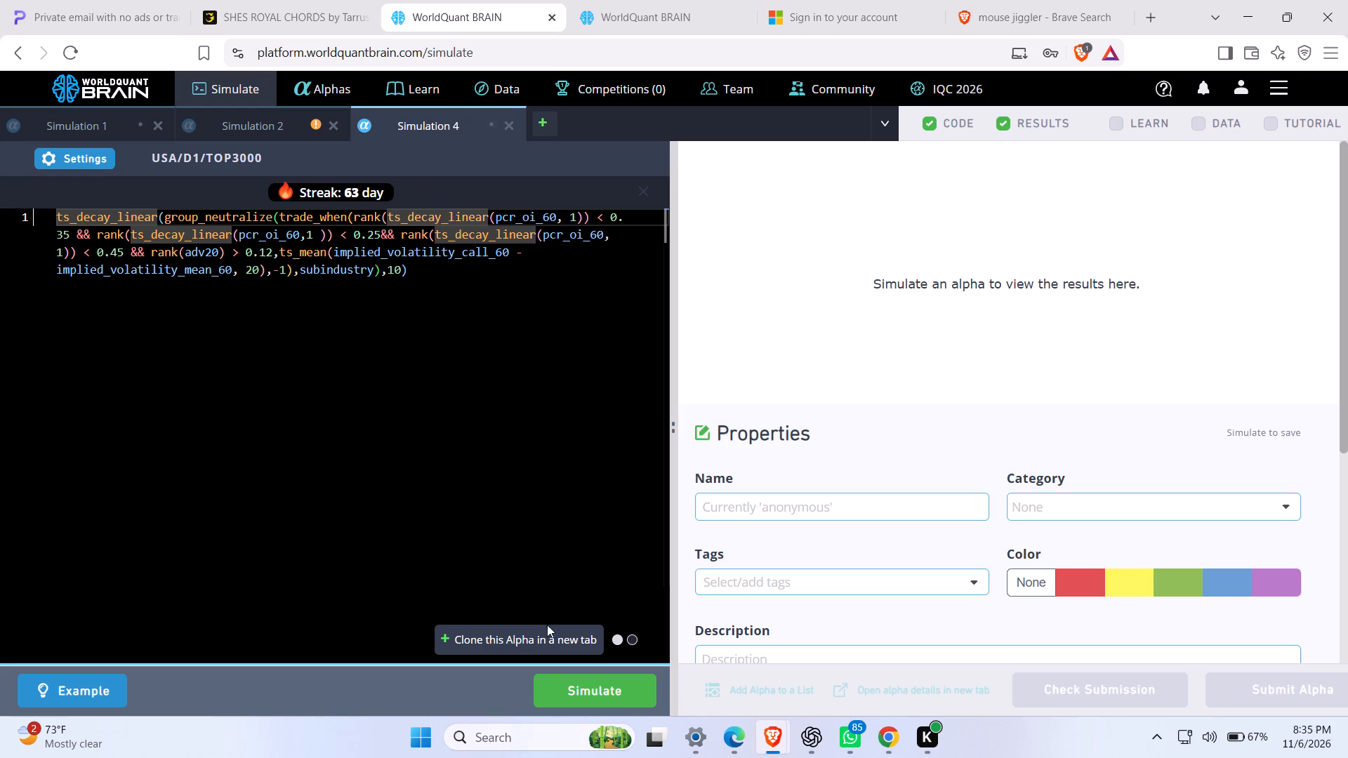
Run Simulation 4 again with all three ranked fields set to pcr_oi_60.
left_click(581, 681)
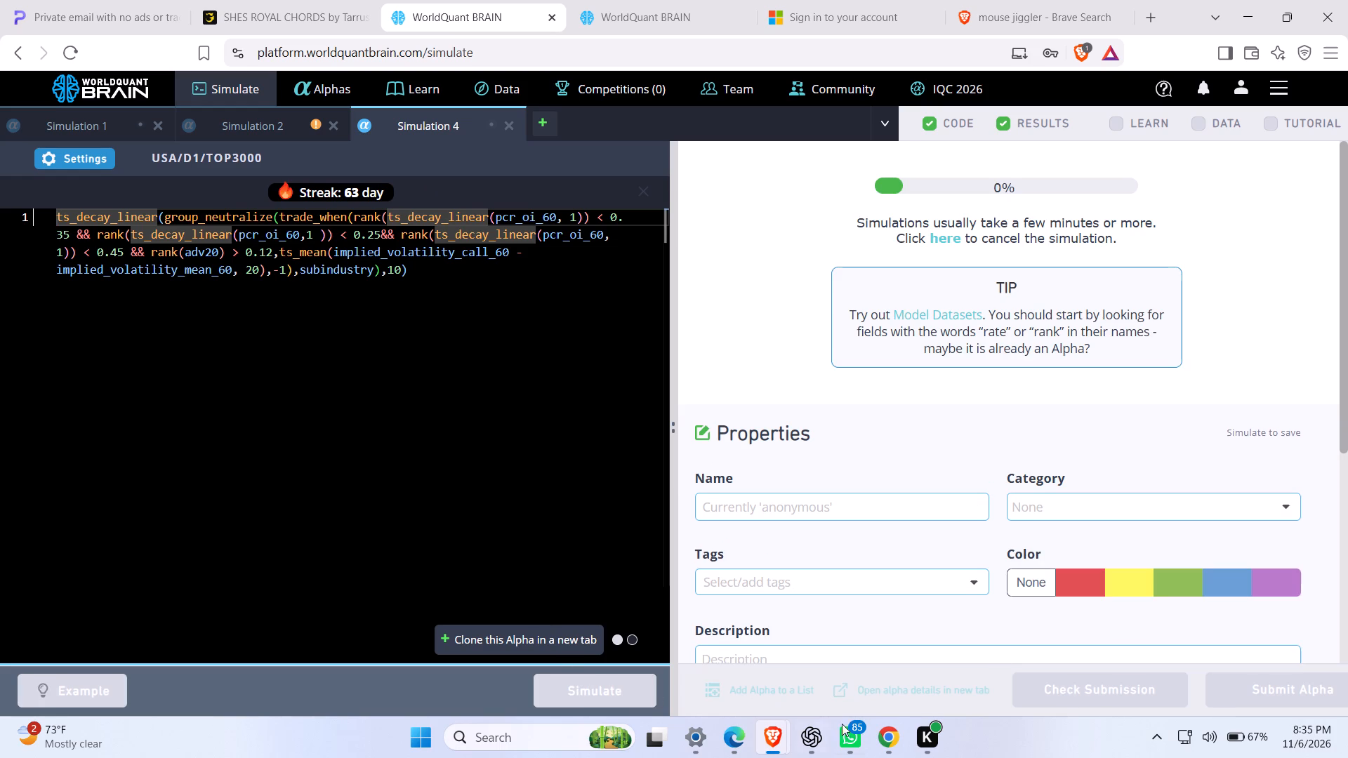
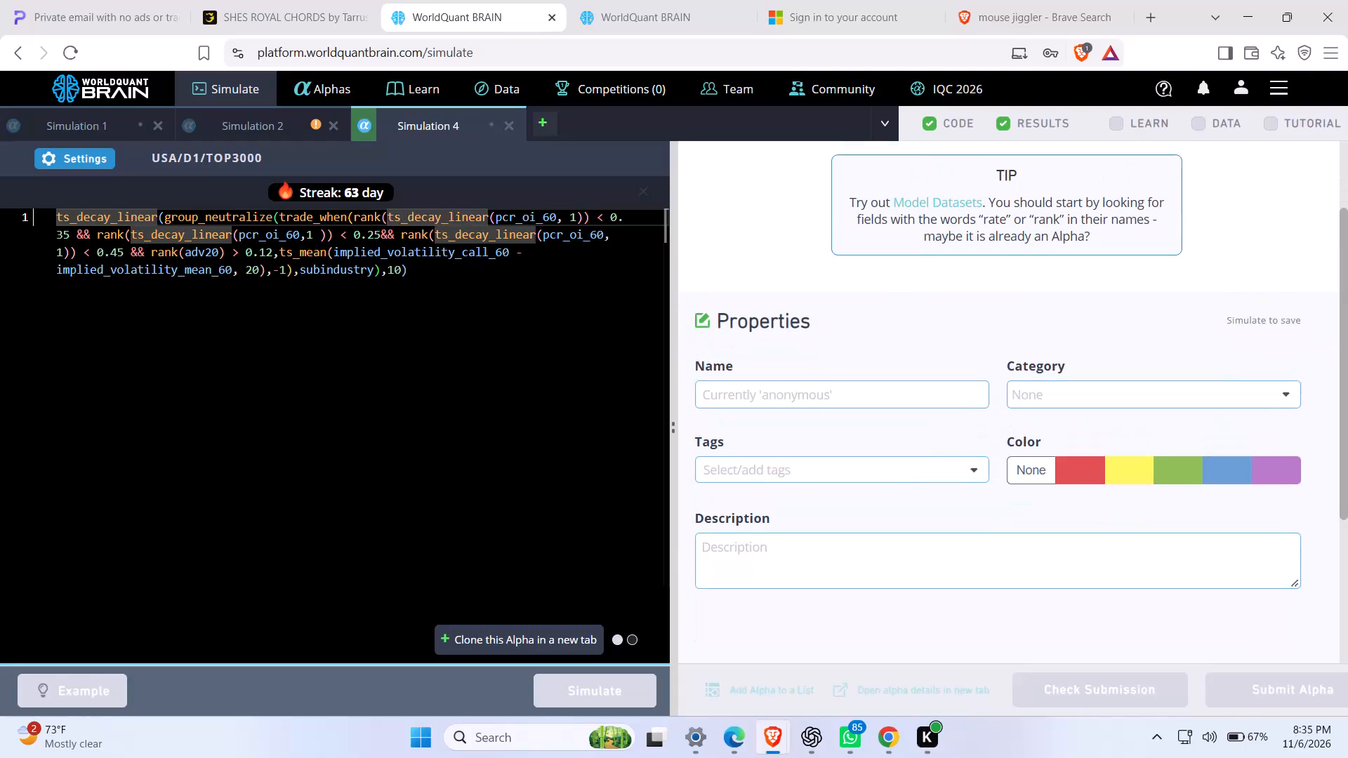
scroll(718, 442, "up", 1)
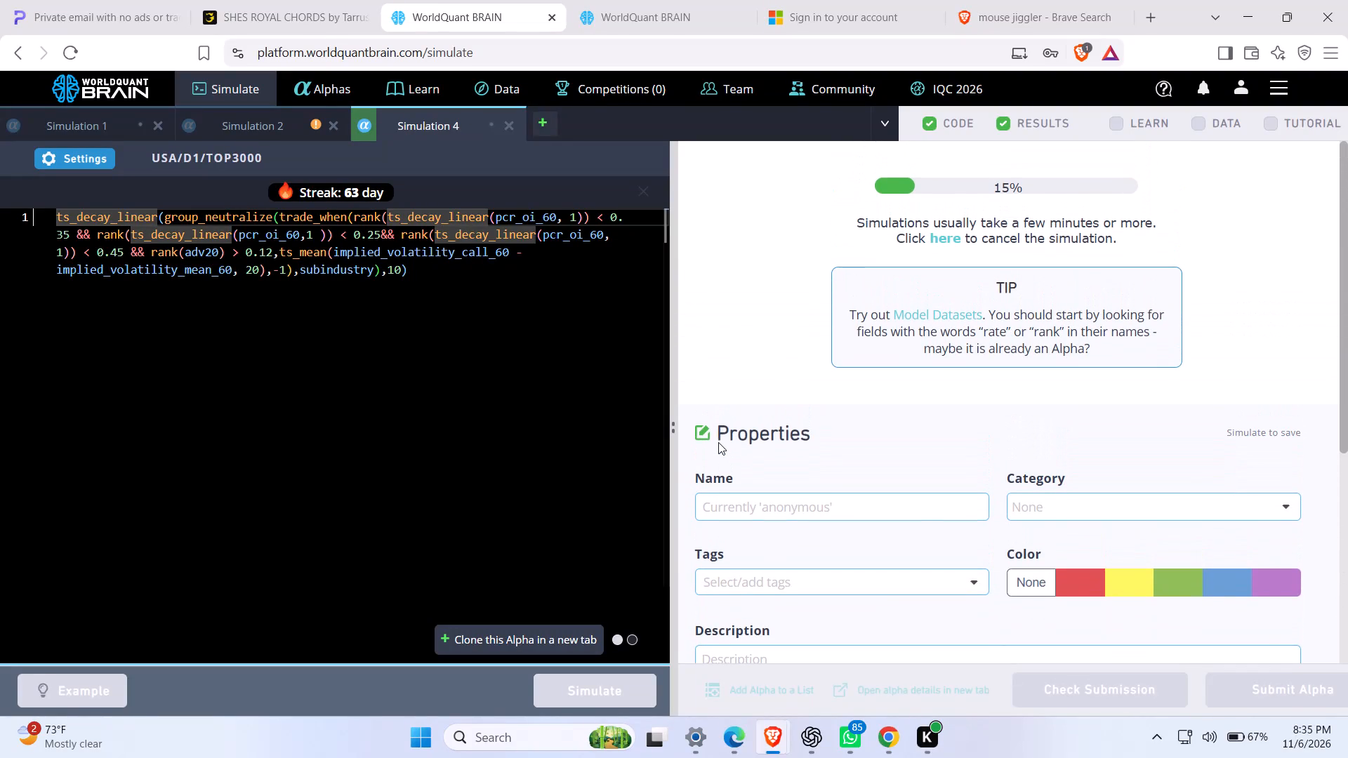
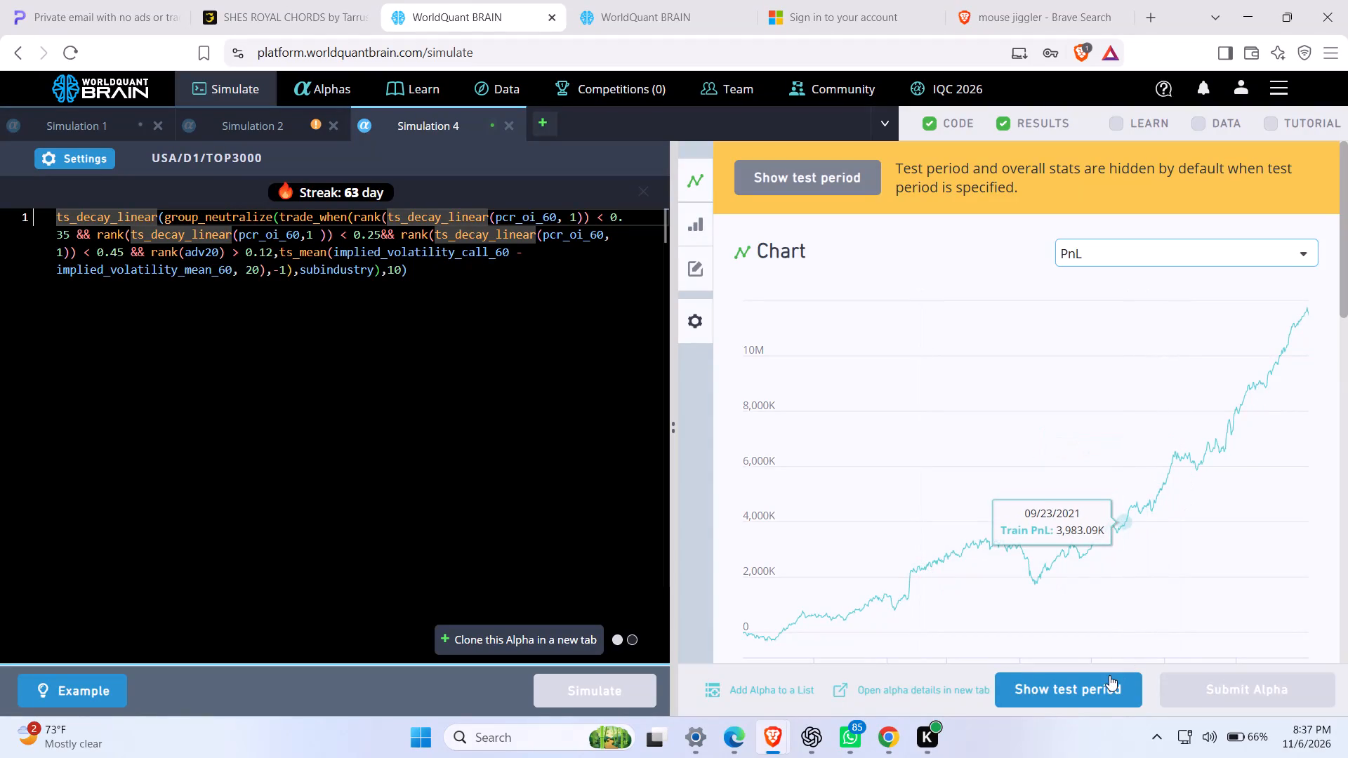
Reveal the test-period results of the Simulation 4 alpha and run its submission check.
left_click(1105, 680)
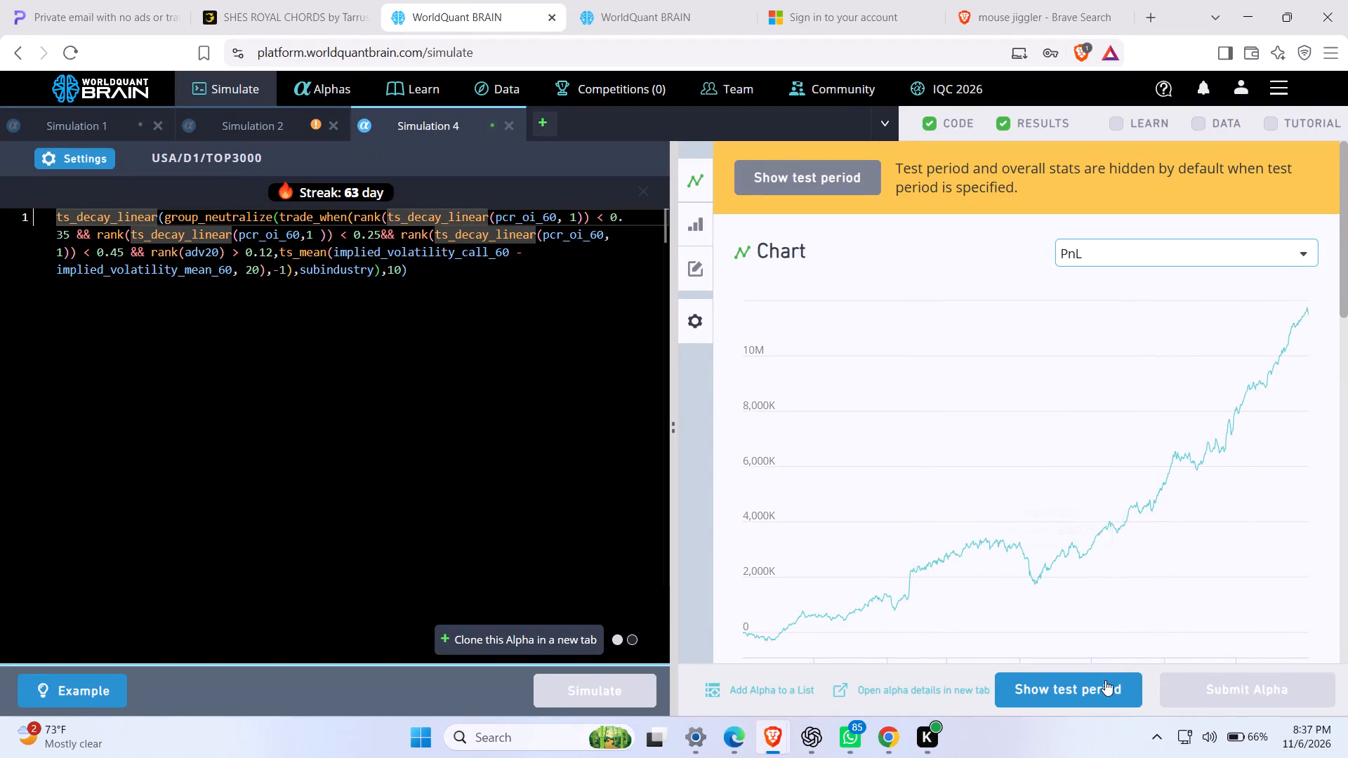
left_click(1347, 572)
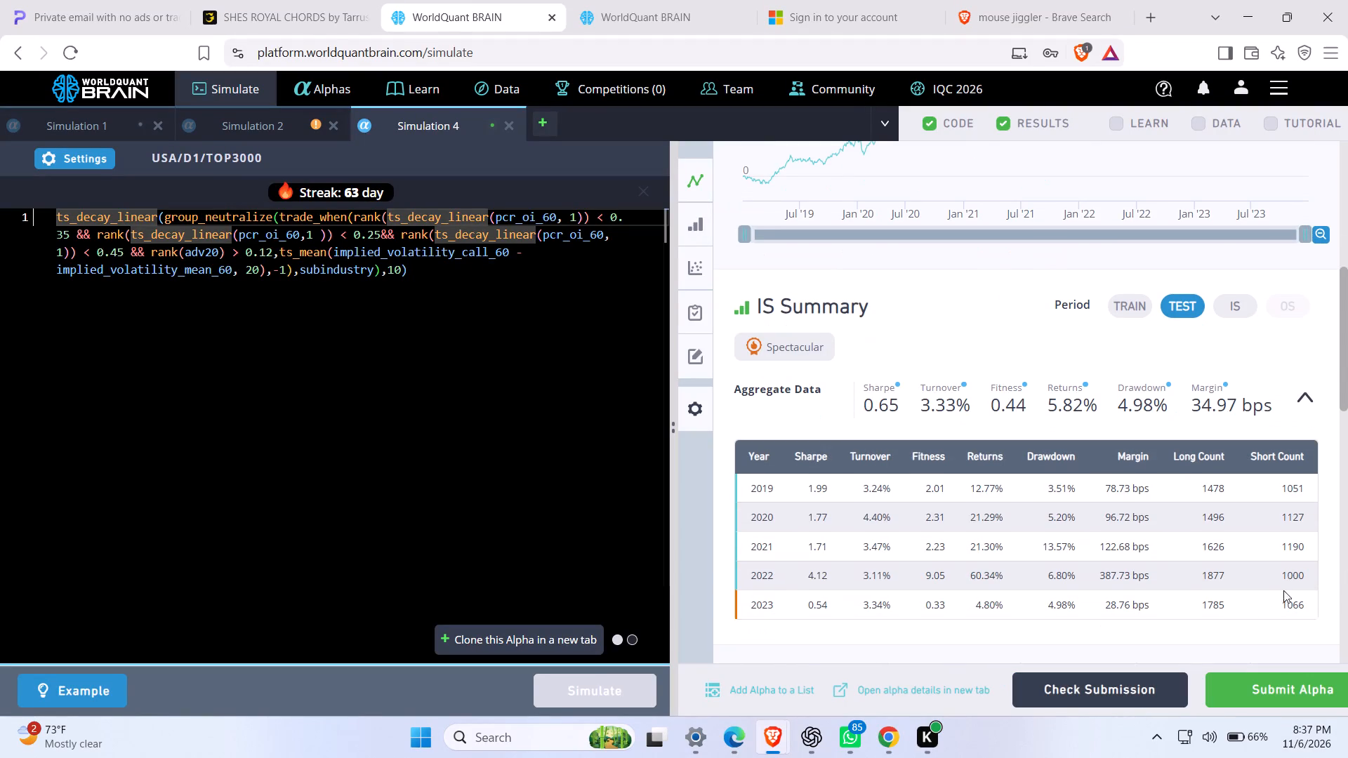
left_click(1134, 684)
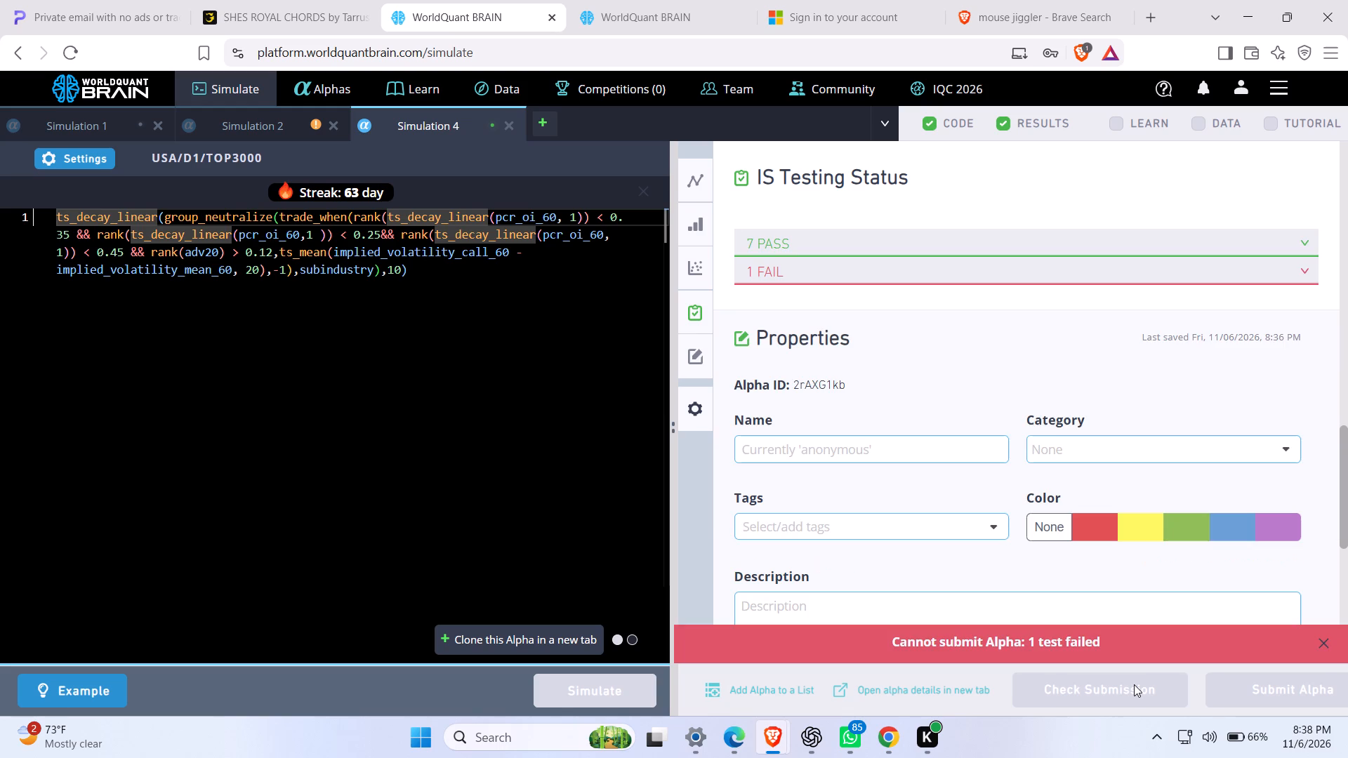
Change the expression's first pcr_oi field to pcr_oi_30 and the third to pcr_oi_20, and simulate the revised alpha.
left_click(554, 282)
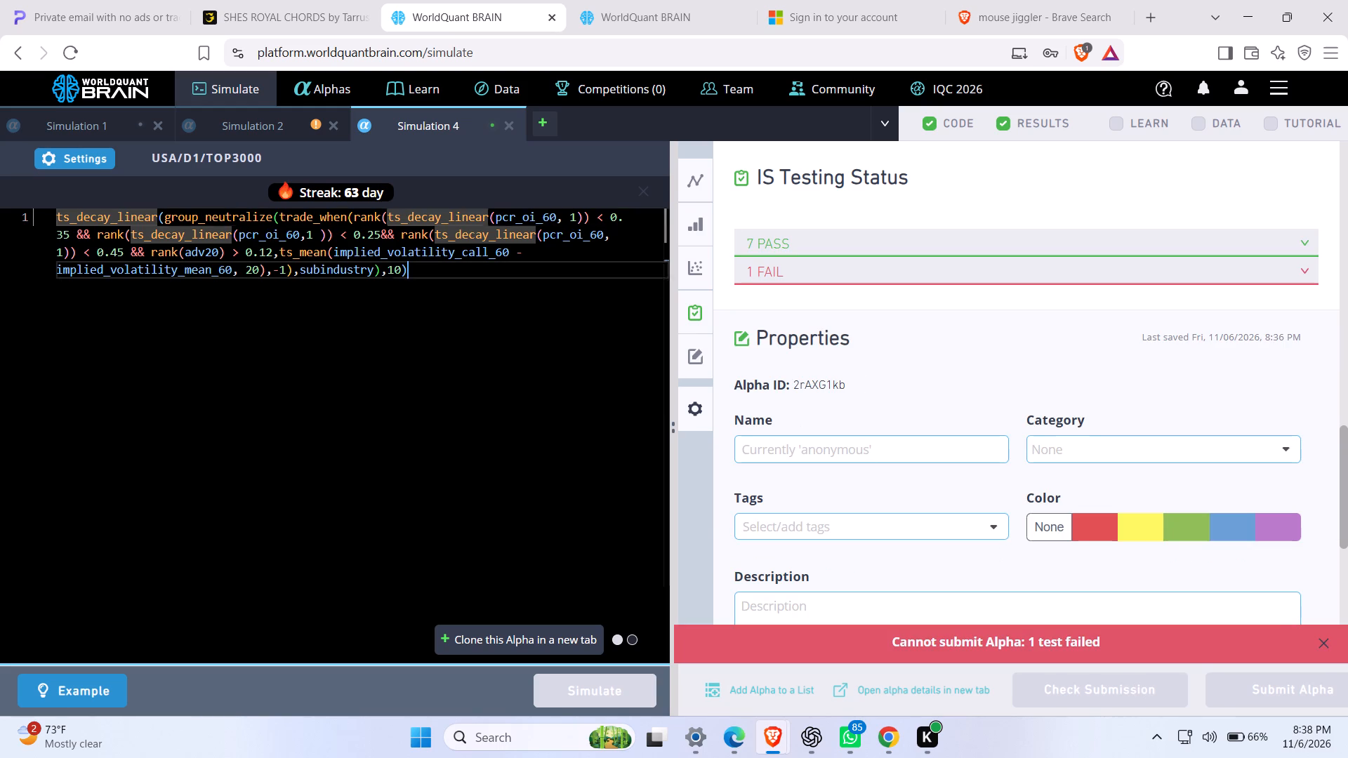
left_click(550, 220)
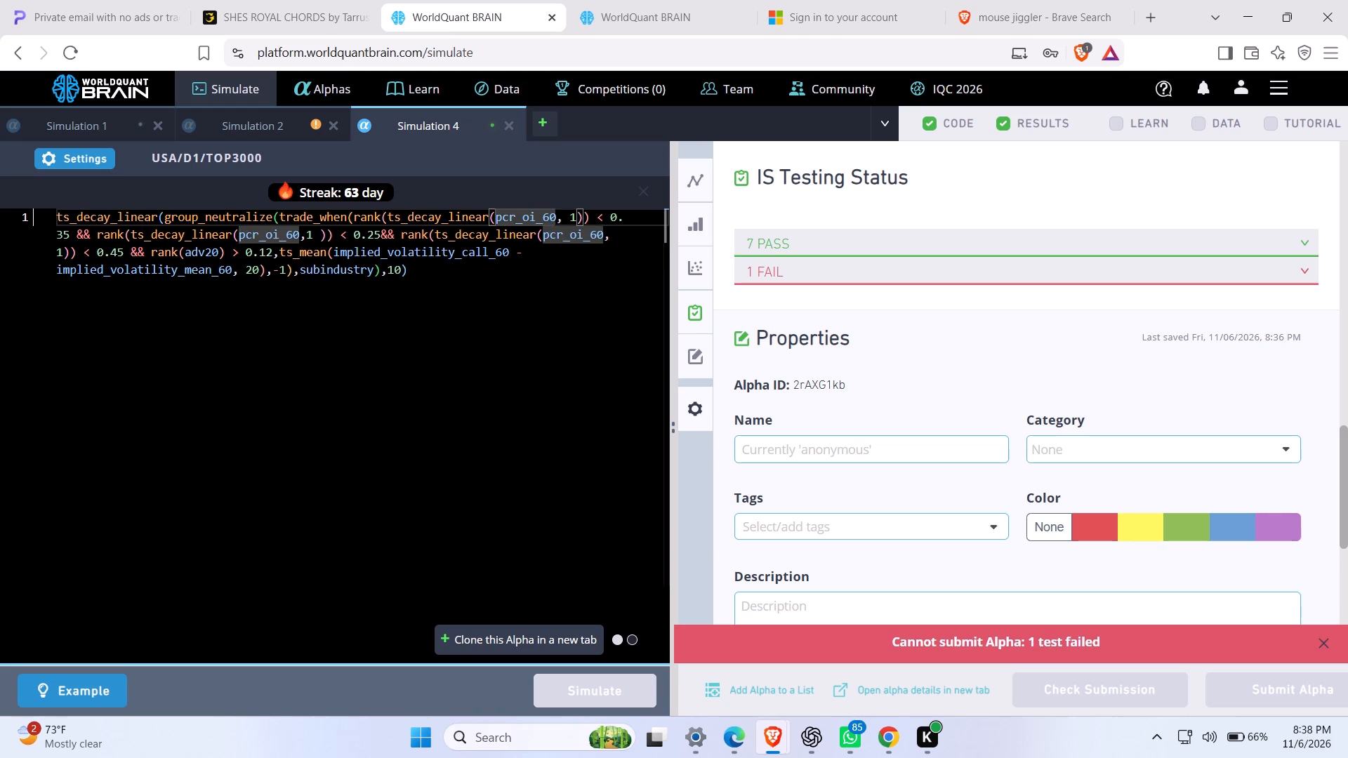
key("BackSpace")
type("30")
key("BackSpace")
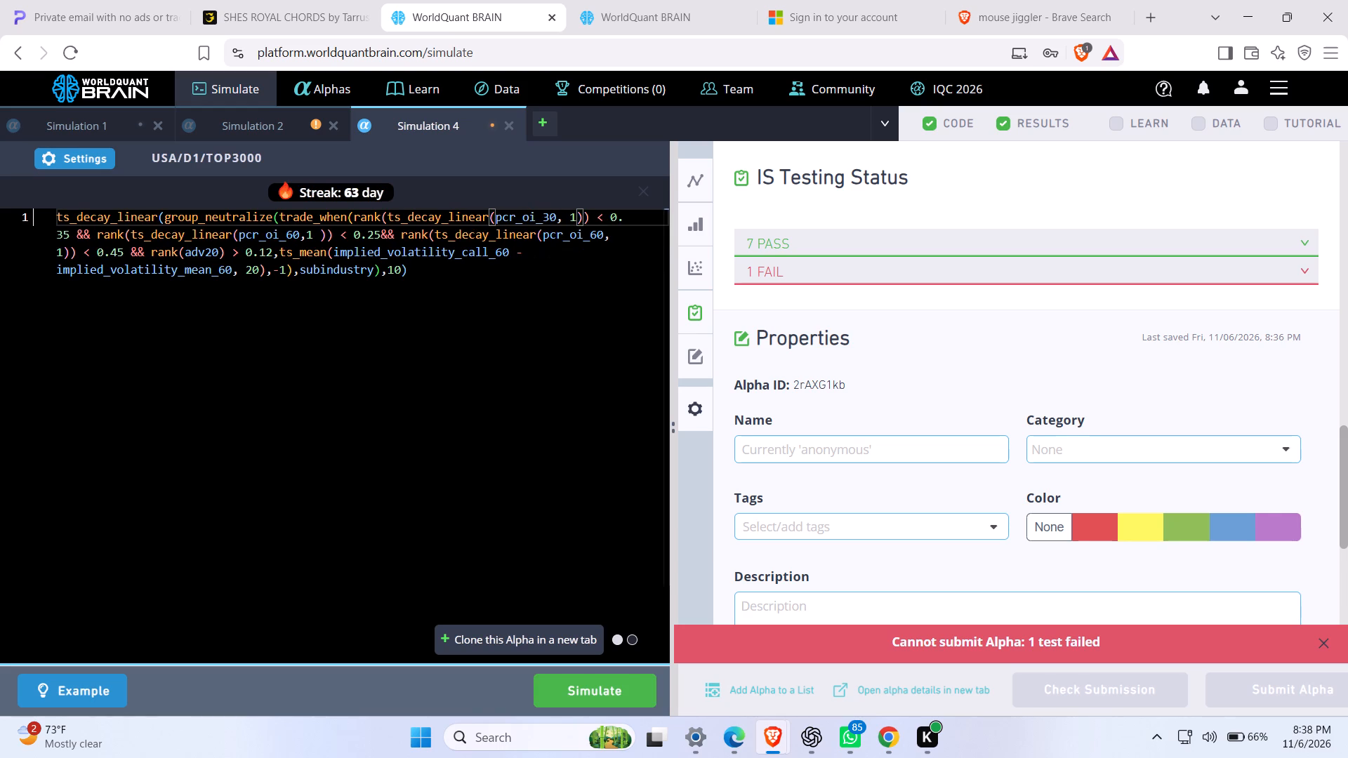
left_click(598, 239)
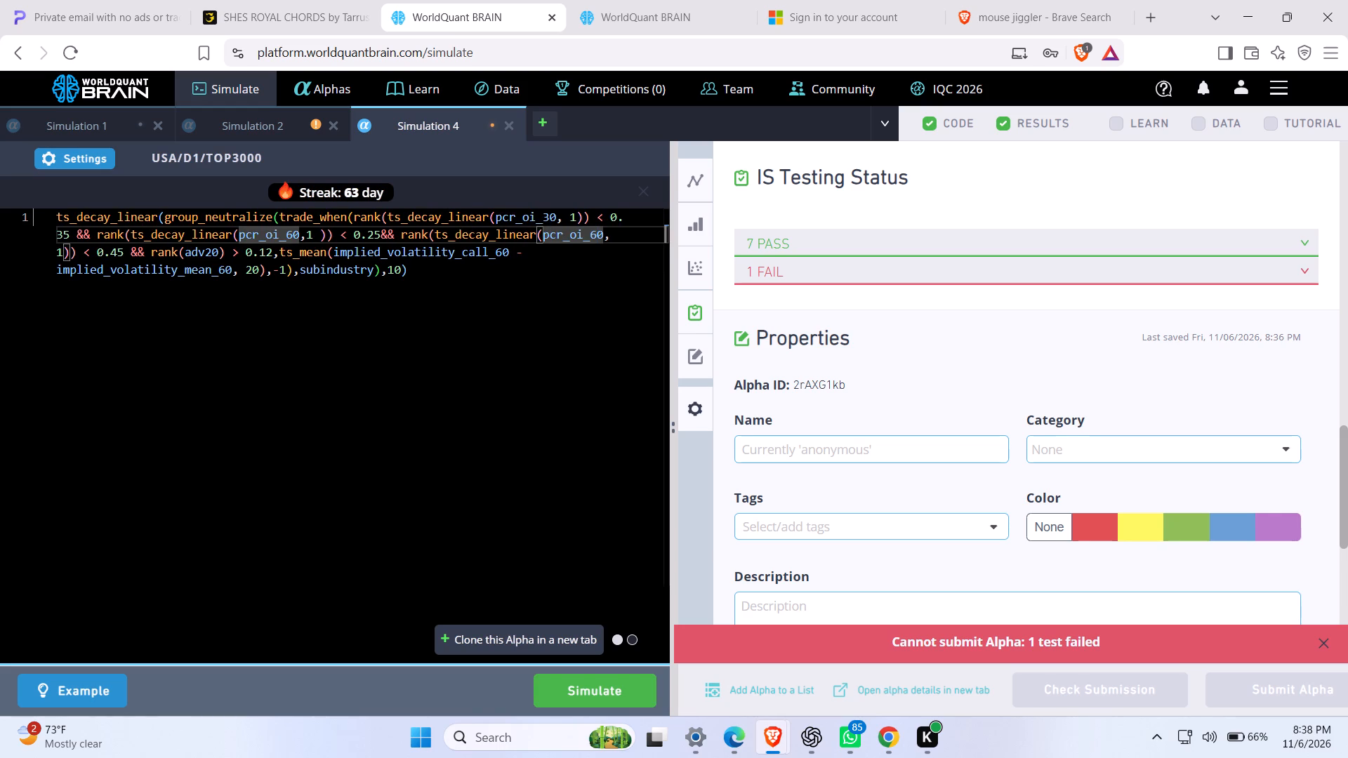
key("BackSpace")
key("2")
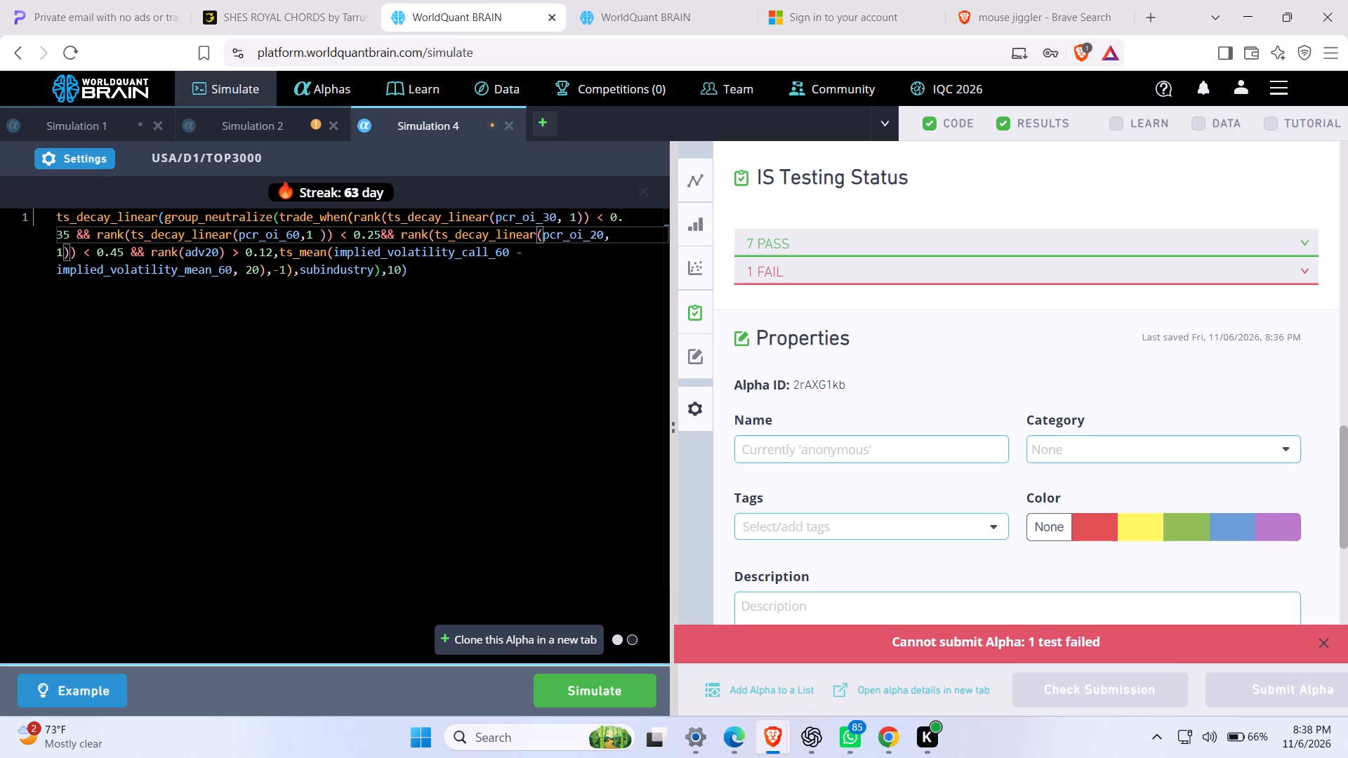
left_click(609, 677)
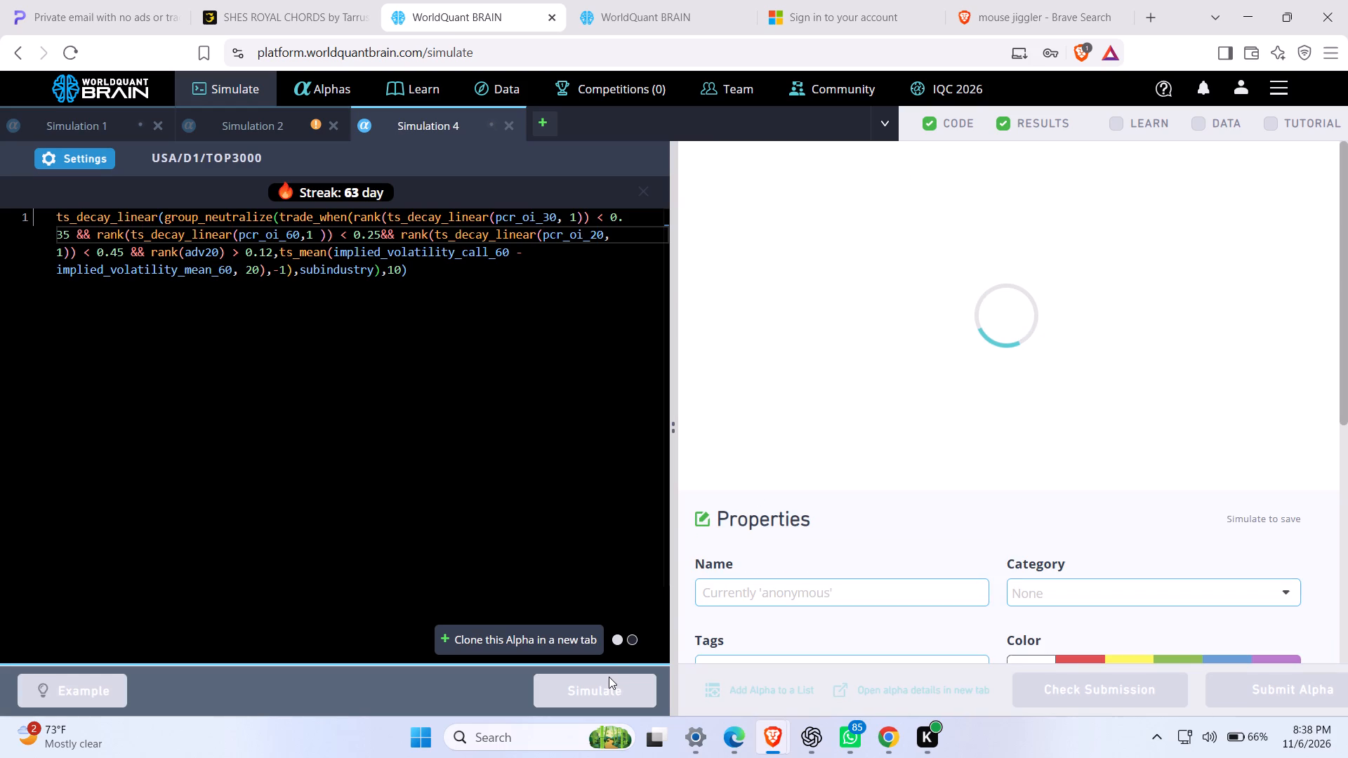
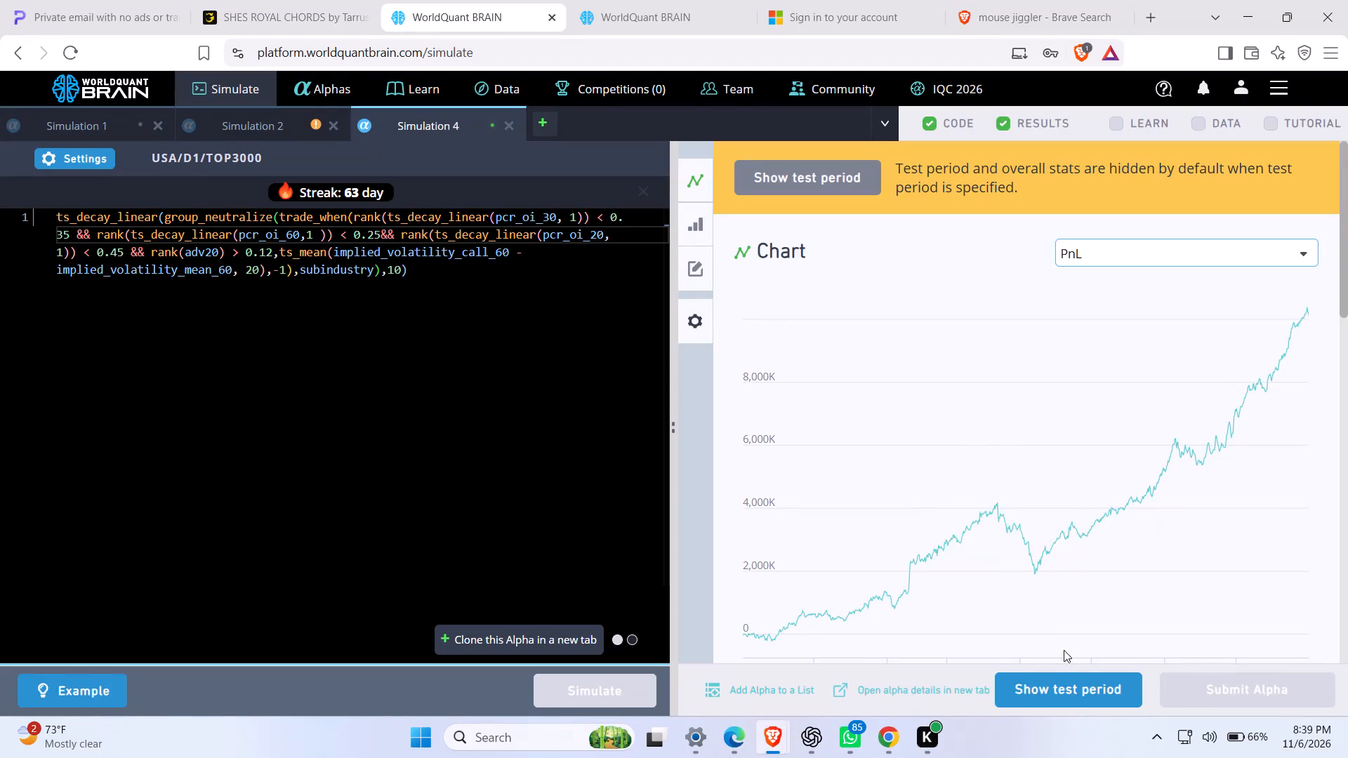
Reveal the test-period results of the revised Simulation 4 alpha and run its submission check.
left_click(1053, 681)
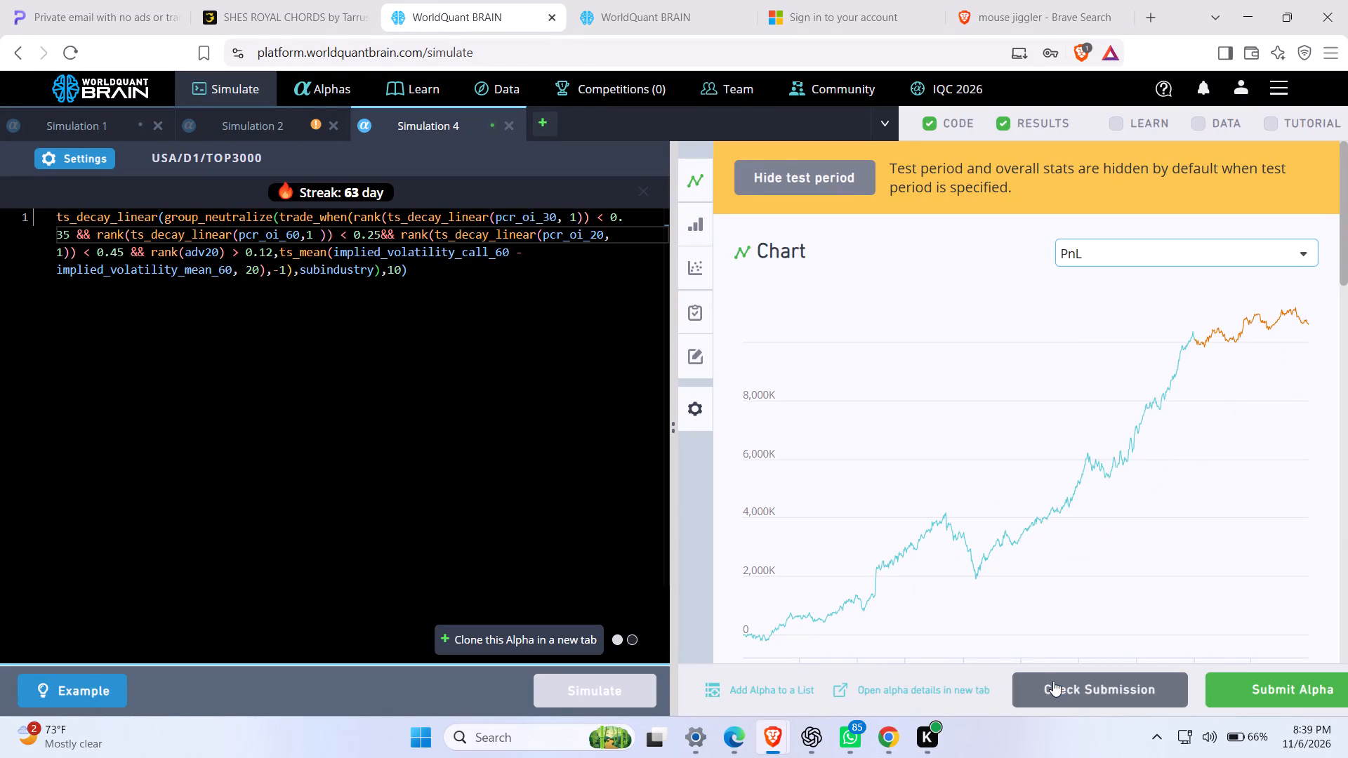
left_click(1347, 532)
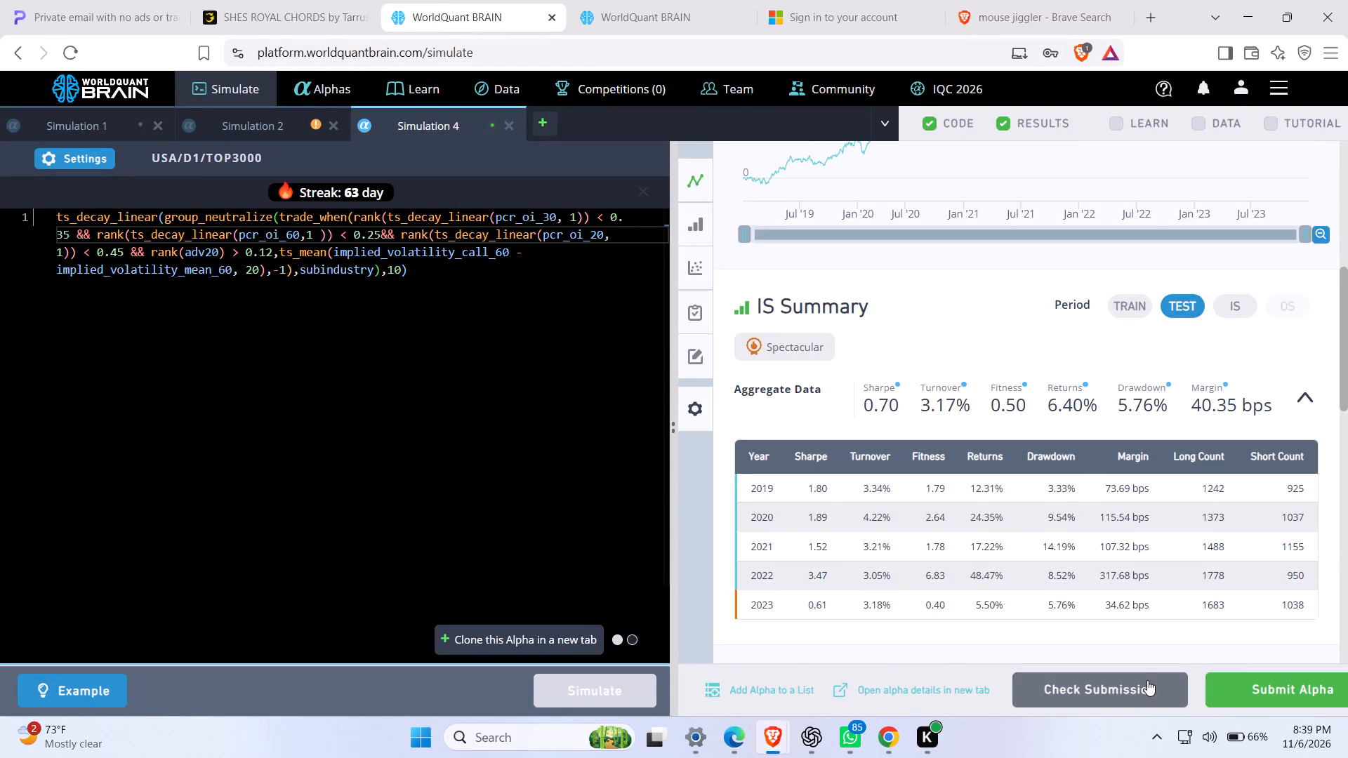
left_click(1145, 681)
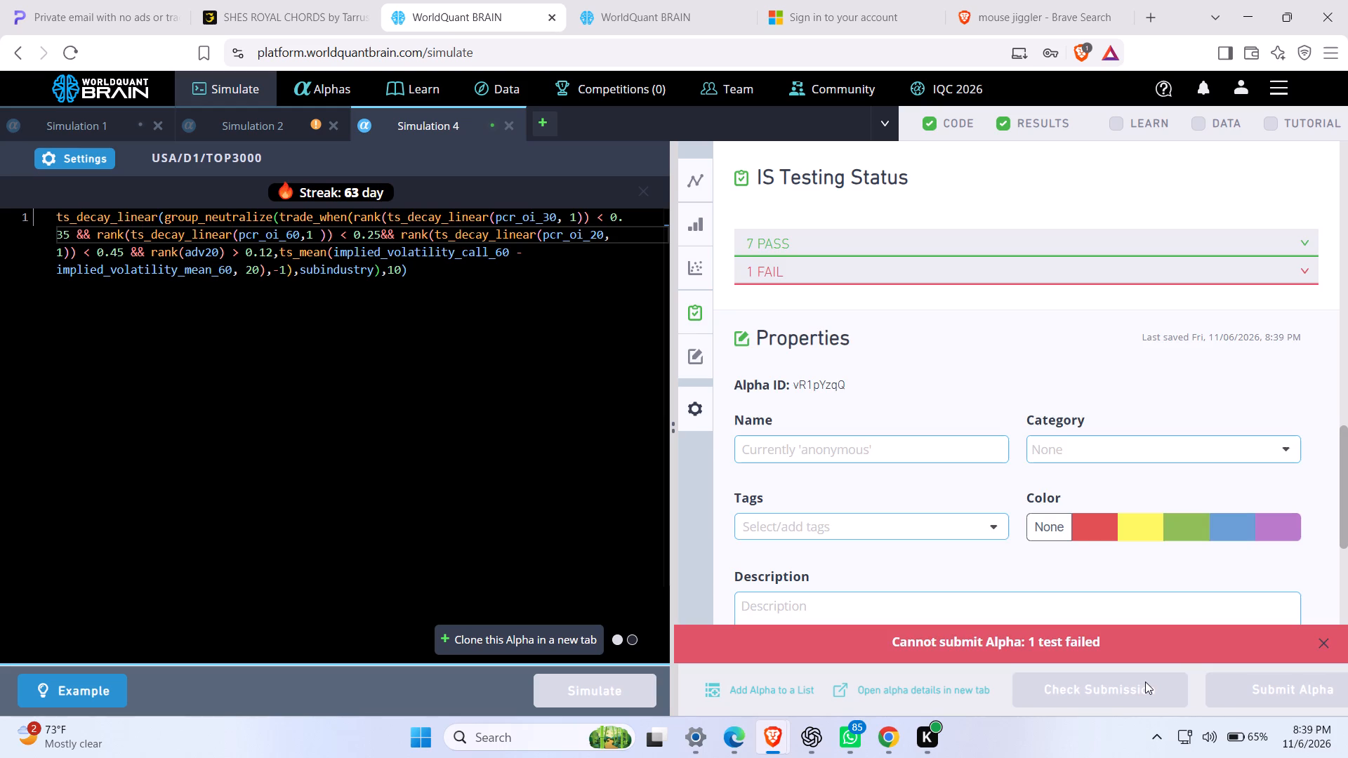
left_click_drag(1145, 681, 1129, 607)
left_click_drag(1129, 607, 722, 399)
Change the expression's third pcr_oi field to pcr_oi_60 and the second to pcr_oi_90, and simulate the revised alpha.
left_click(599, 231)
key("BackSpace")
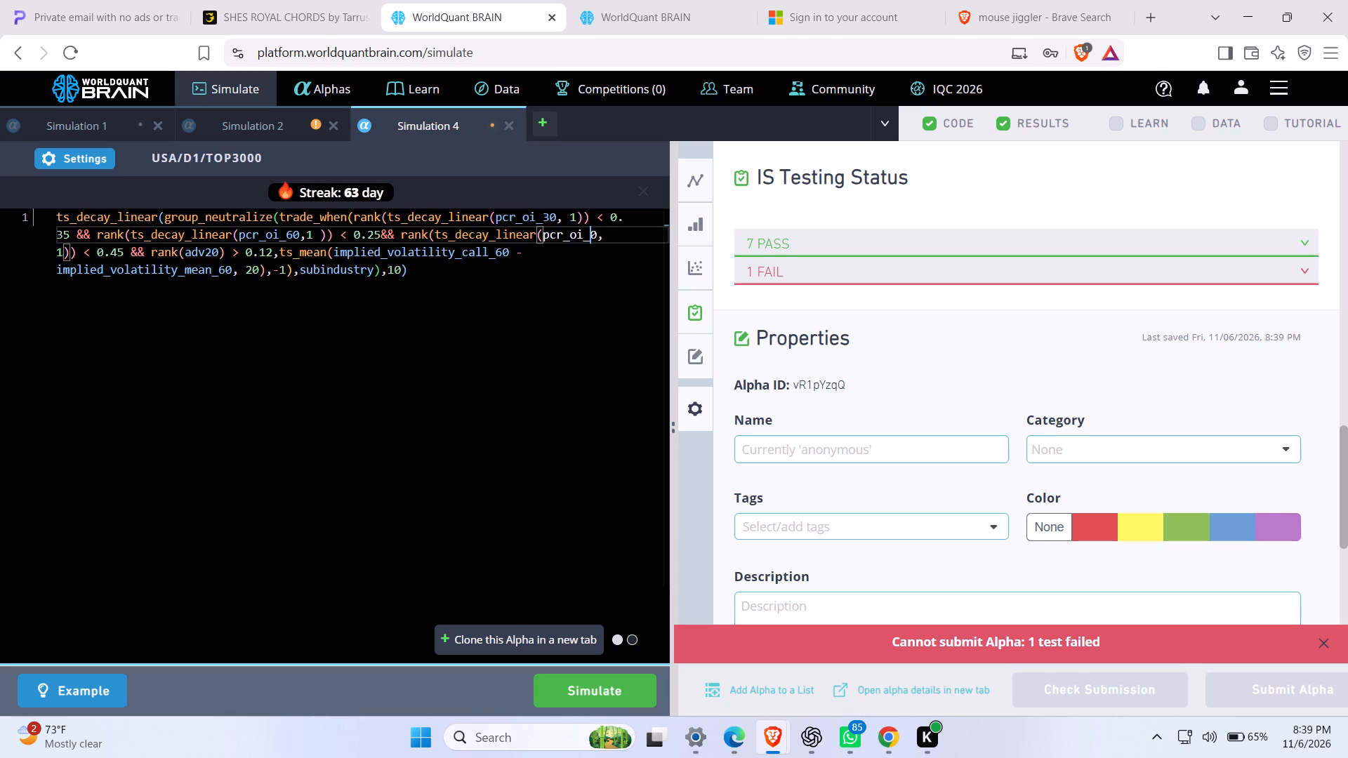
key("6")
left_click(293, 234)
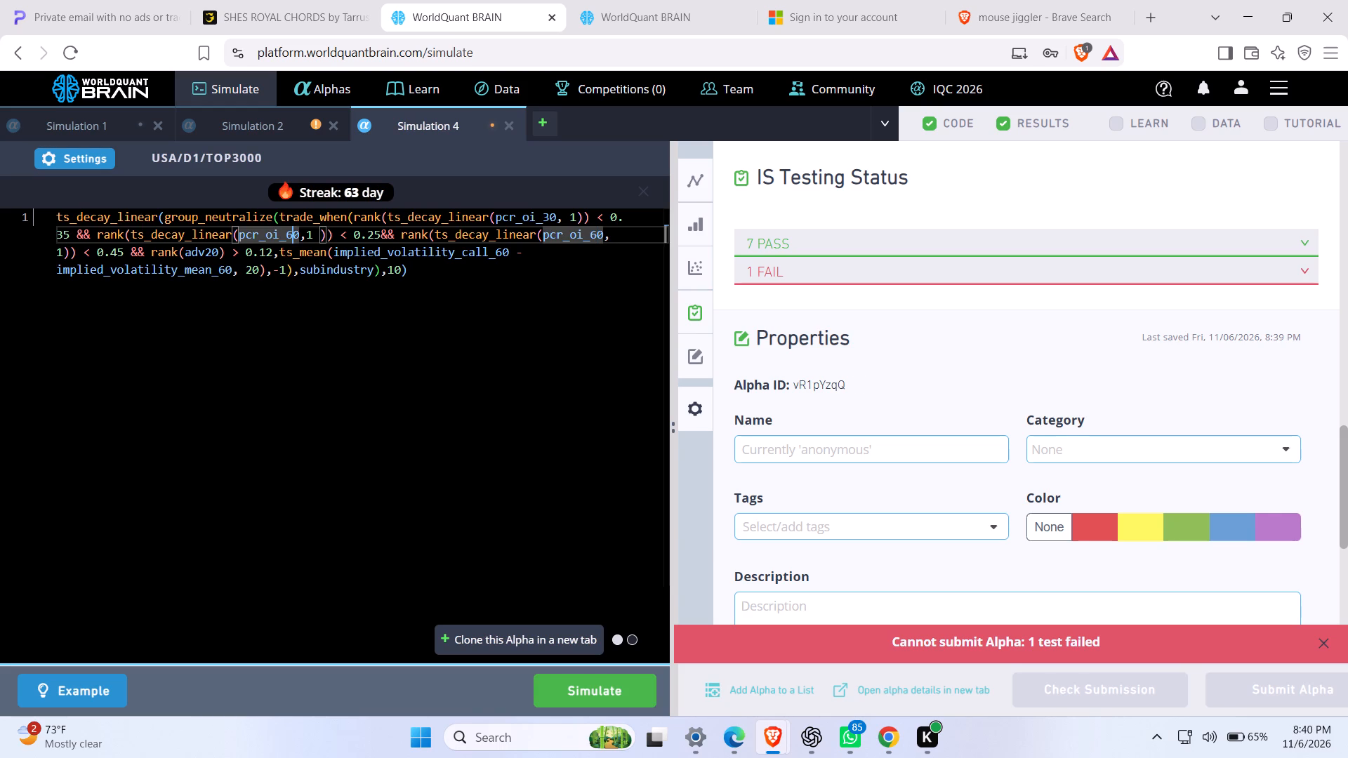
key("BackSpace")
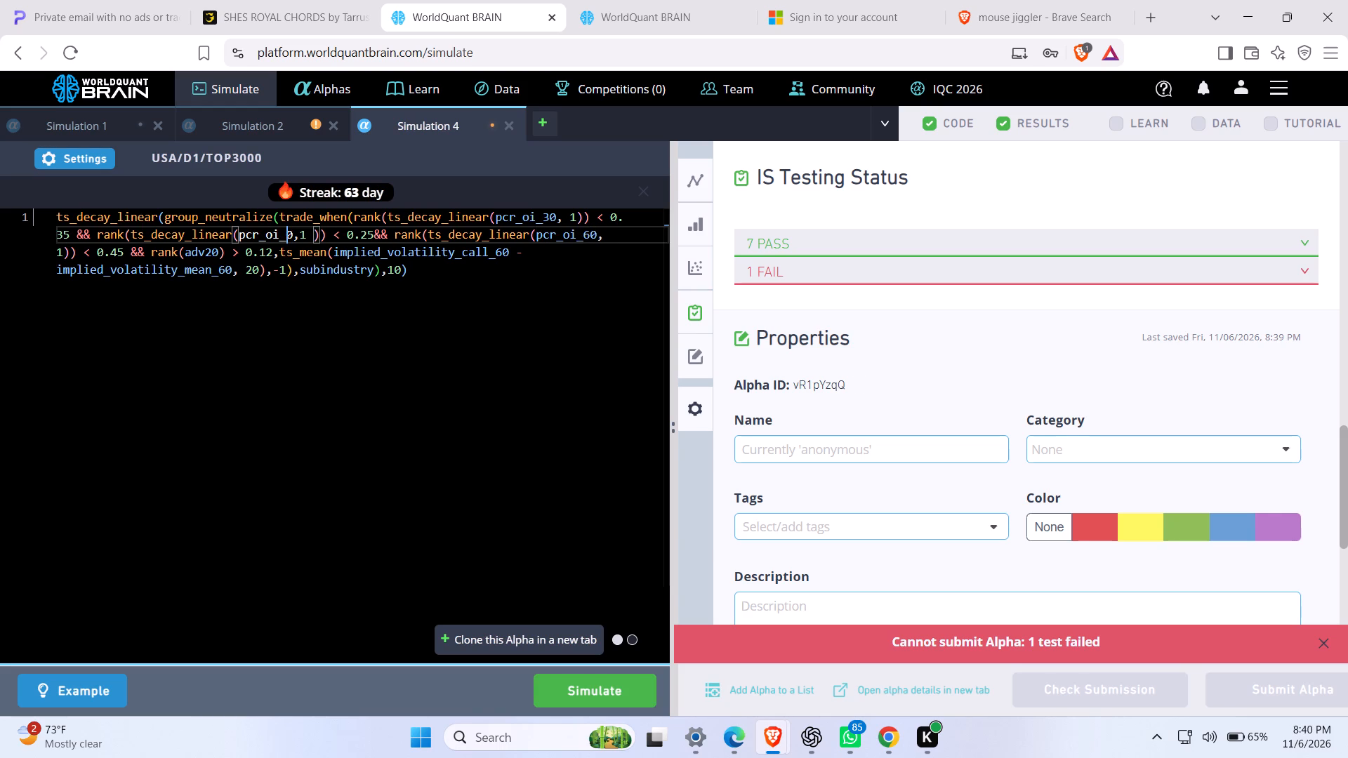
key("9")
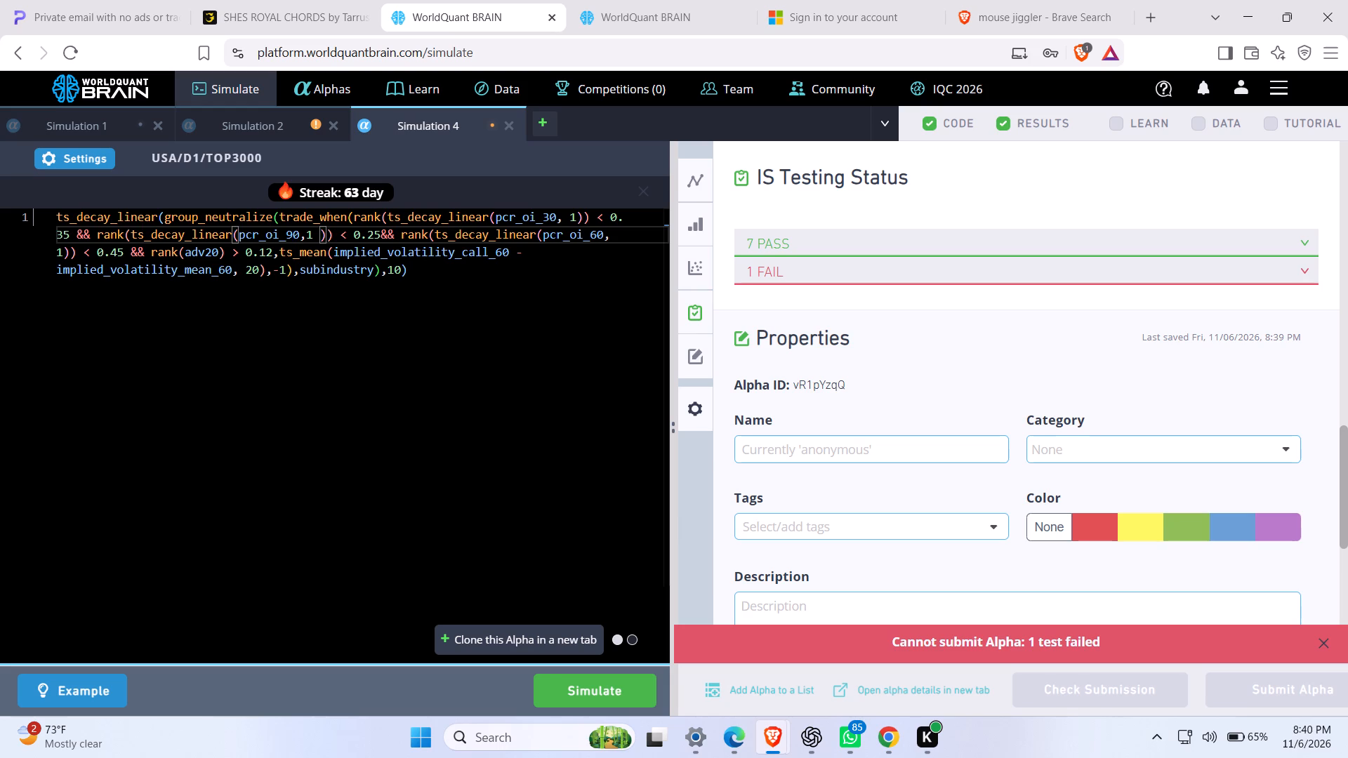
left_click(557, 696)
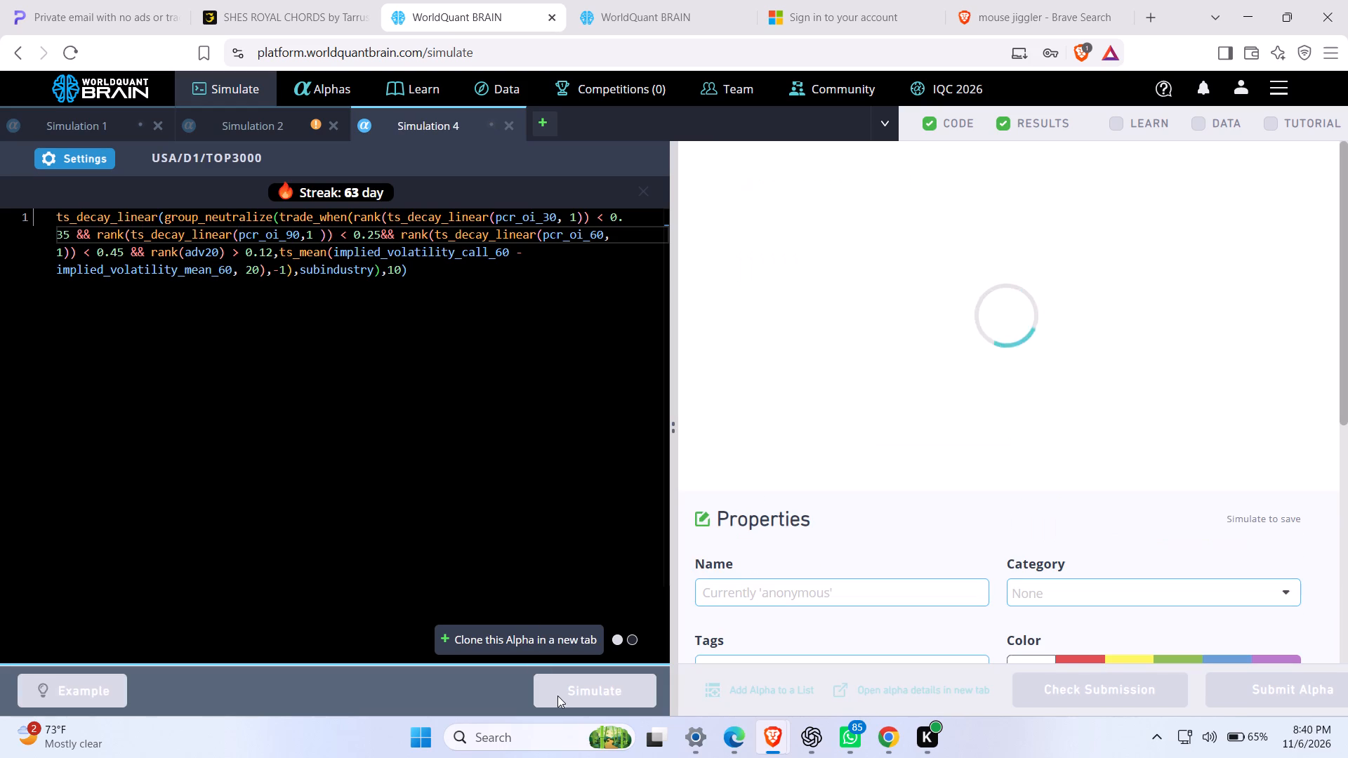
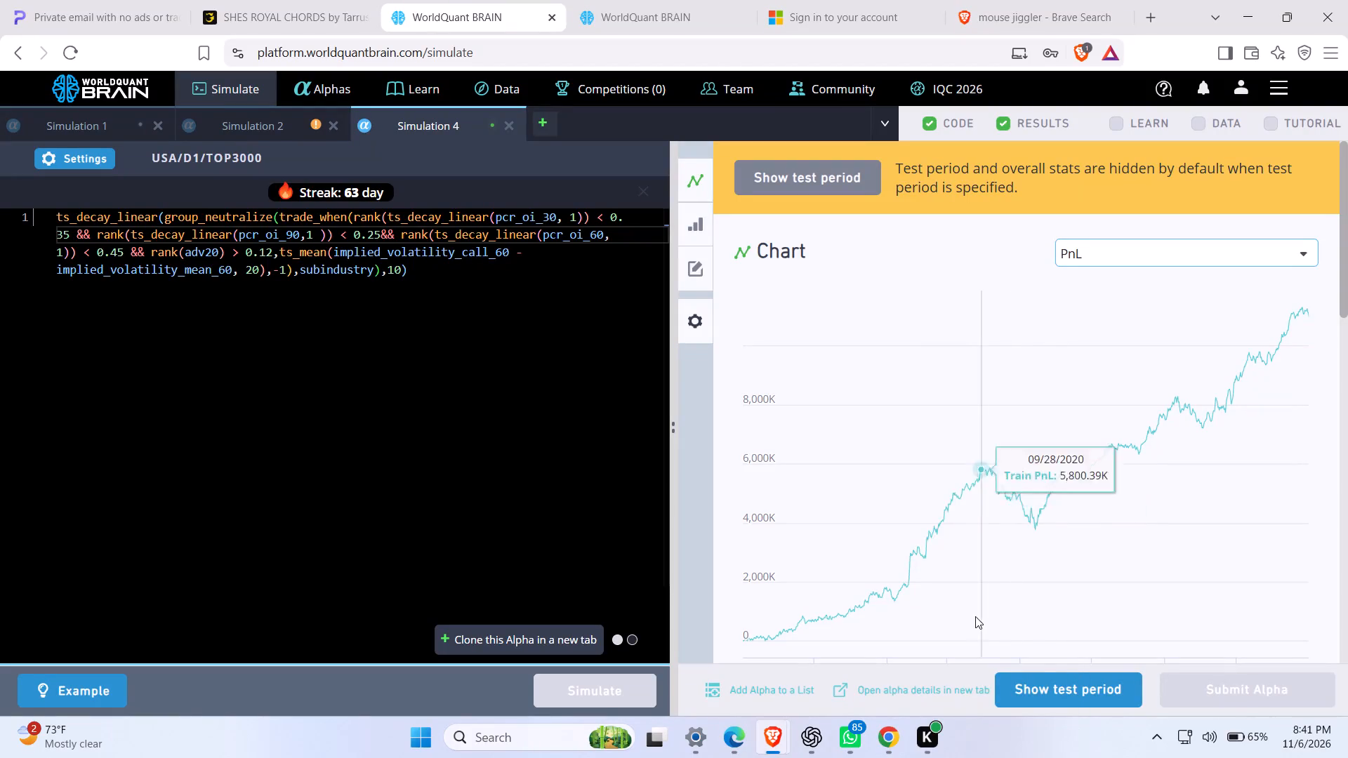
Reveal the test-period results of the revised Simulation 4 alpha and review its IS Testing Status.
left_click(1099, 675)
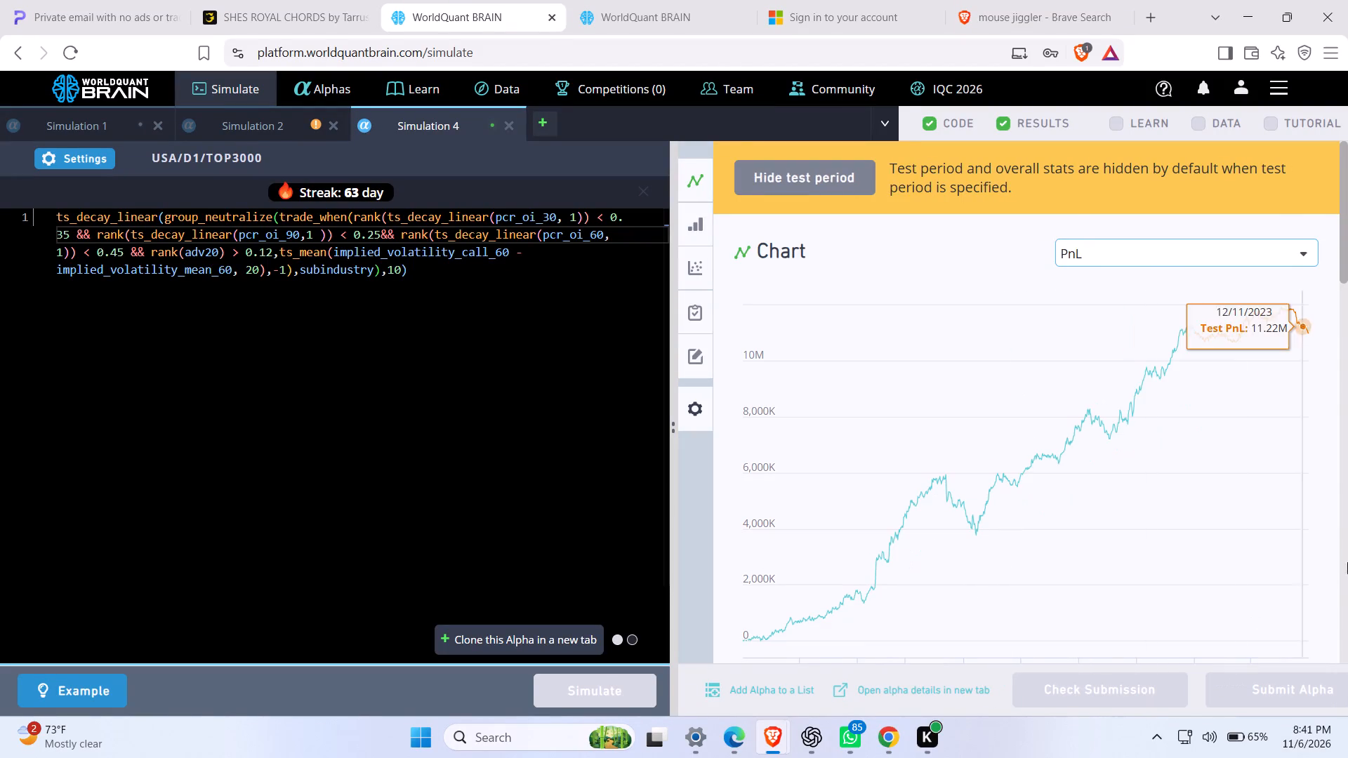
left_click(1347, 535)
left_click(1347, 535)
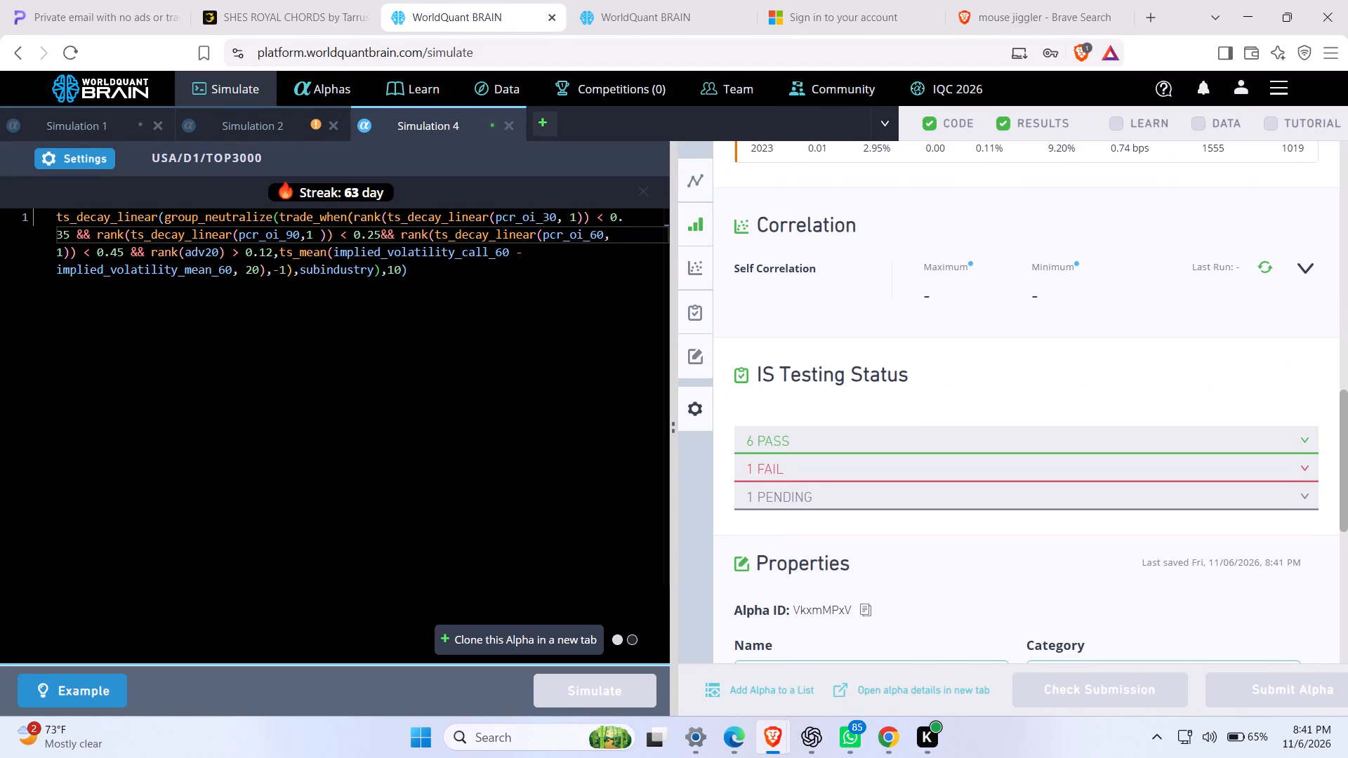